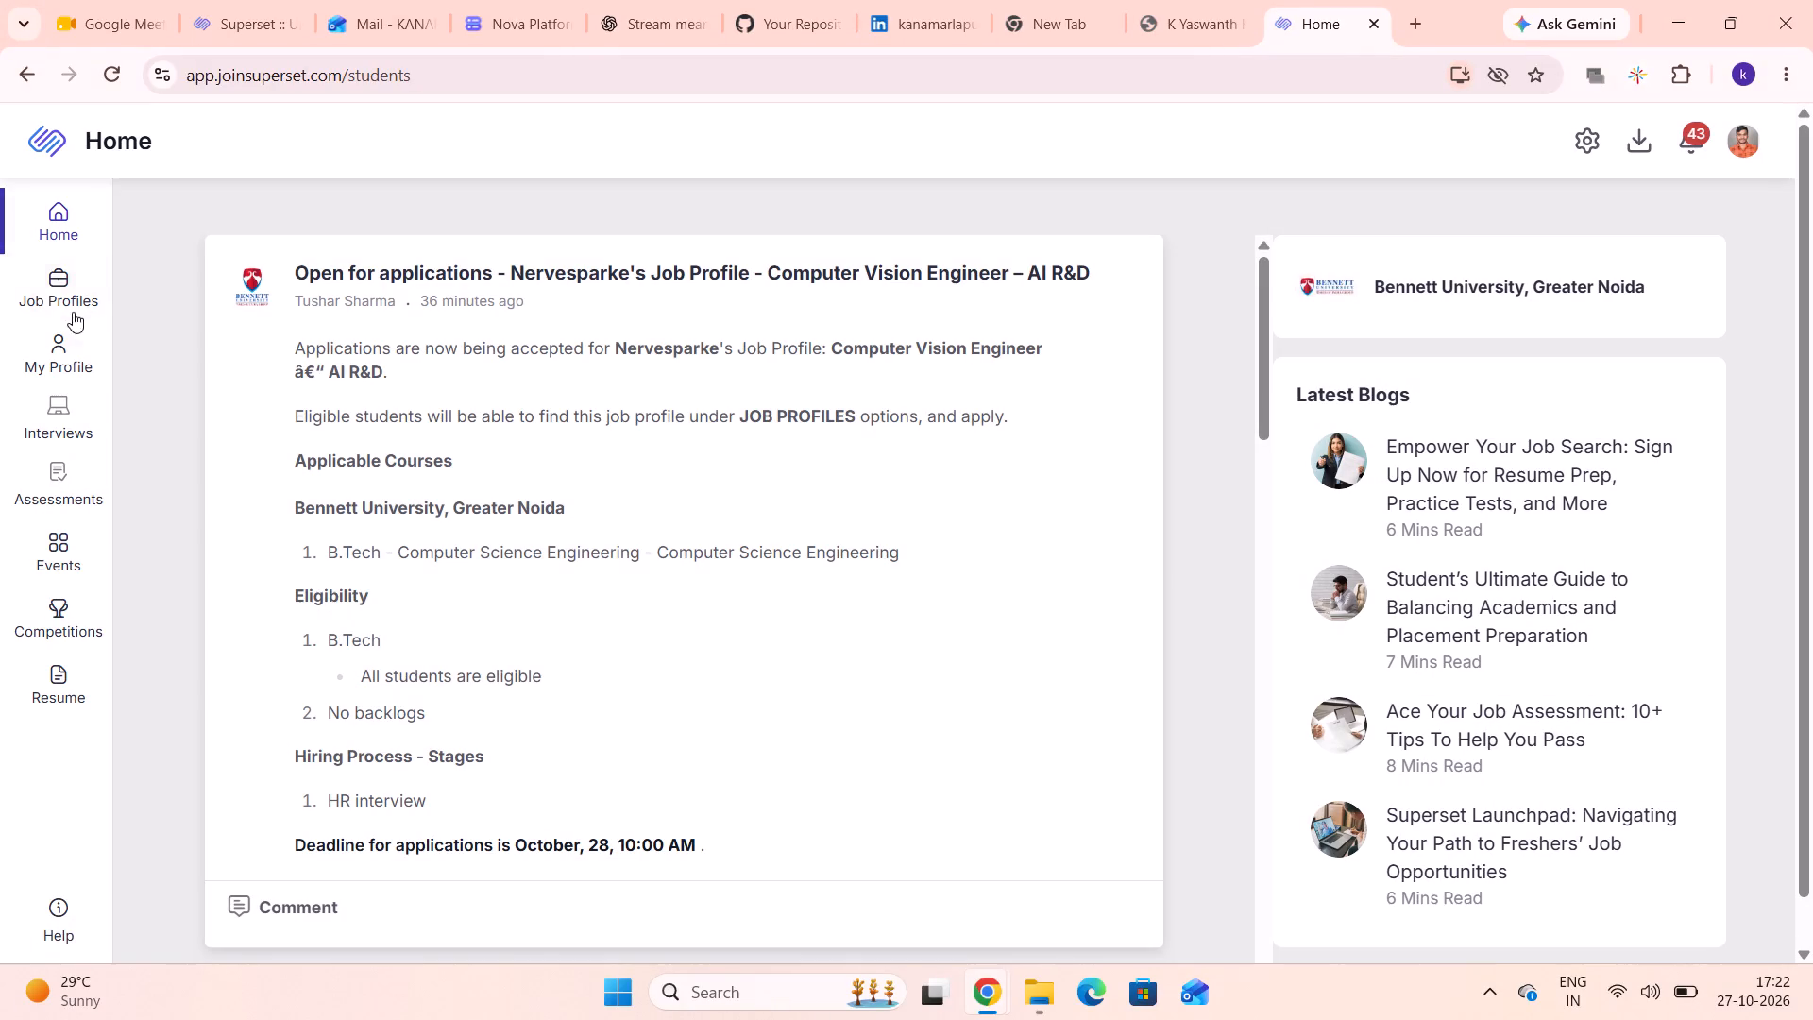
Open the Job Profiles page to view the available job listings.
{"action": "left_click", "coordinate": [59, 303]}
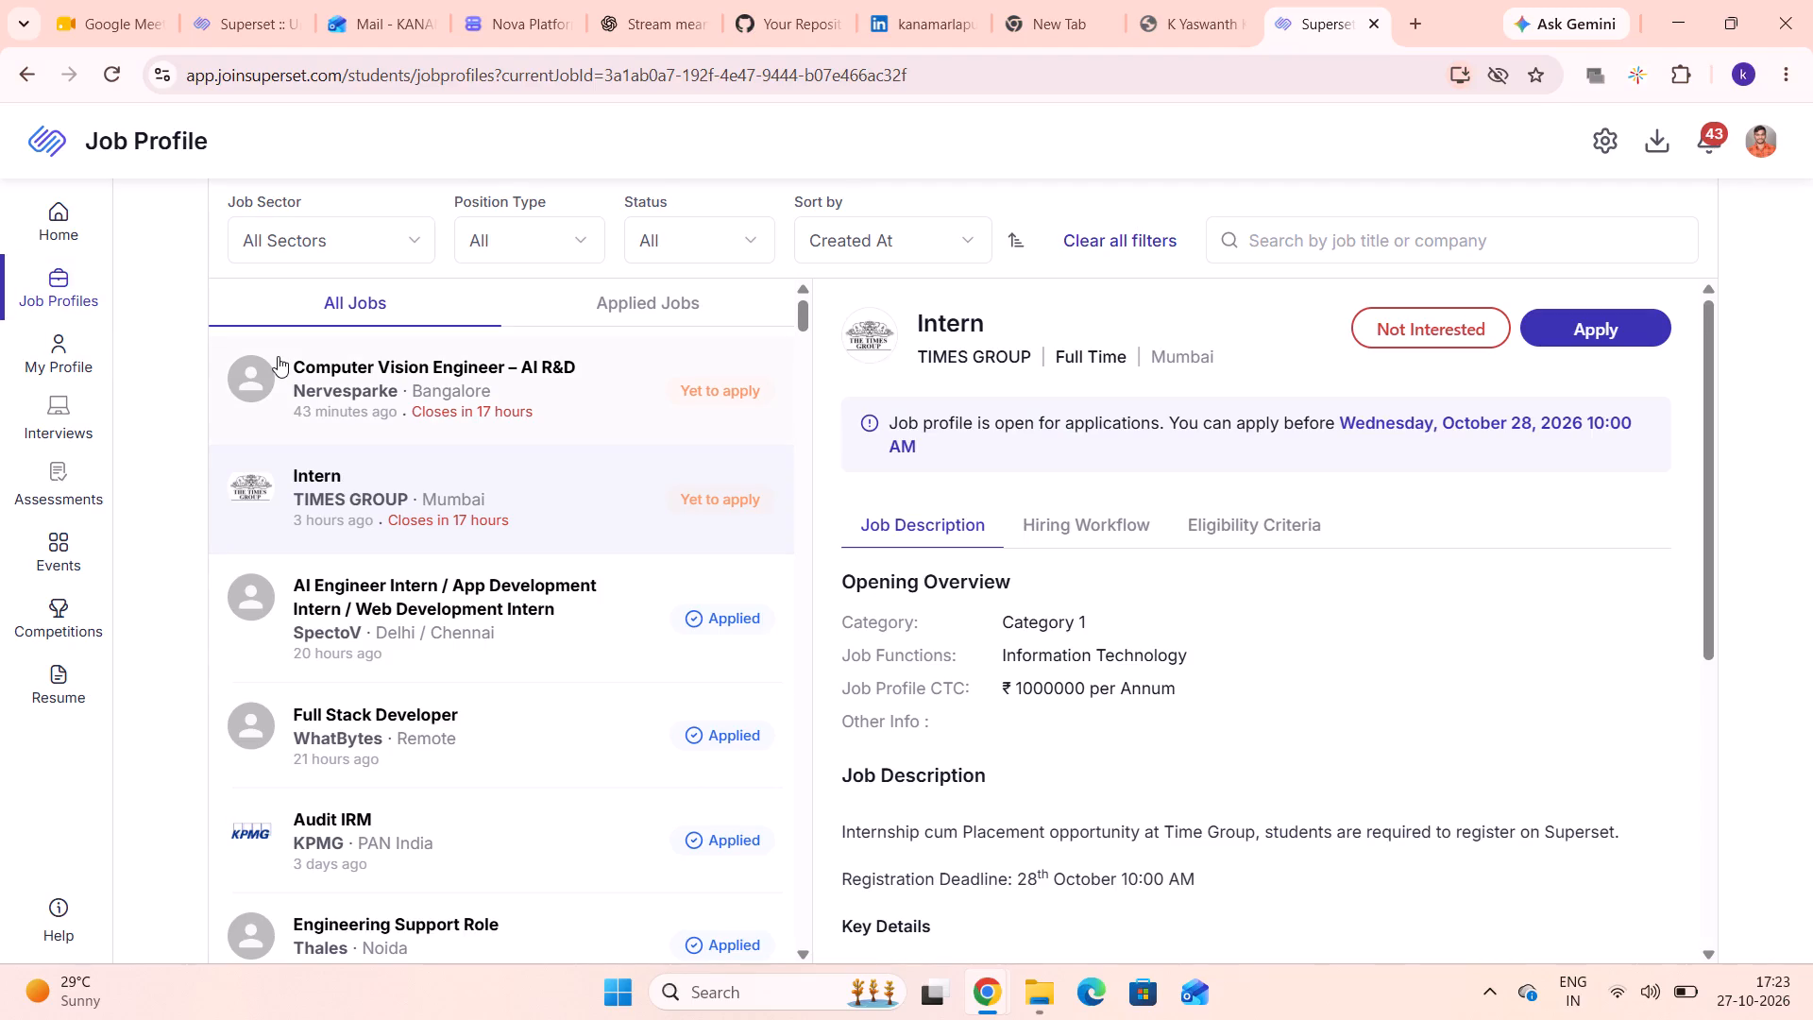
{"action": "scroll", "coordinate": [278, 356], "scroll_direction": "up", "scroll_amount": 1}
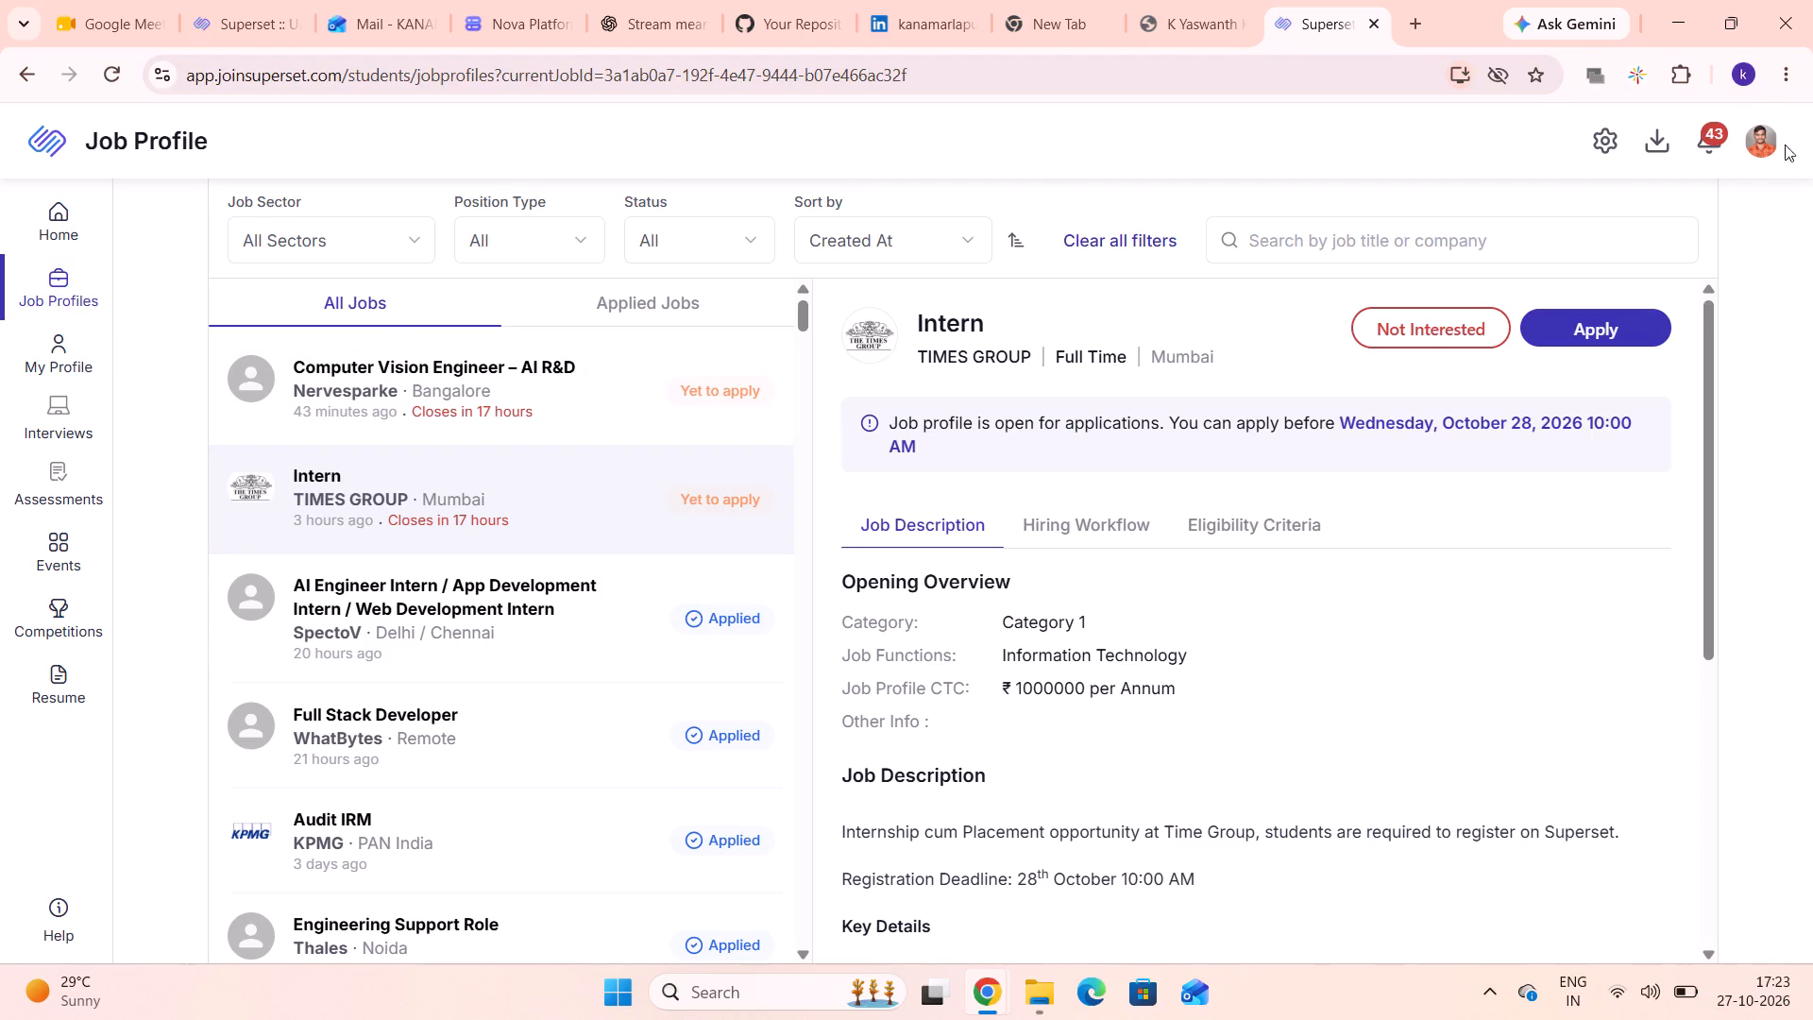
Open the Resume, Docs & Write-ups section of the student profile.
{"action": "left_click", "coordinate": [1770, 143]}
{"action": "left_click", "coordinate": [1623, 180]}
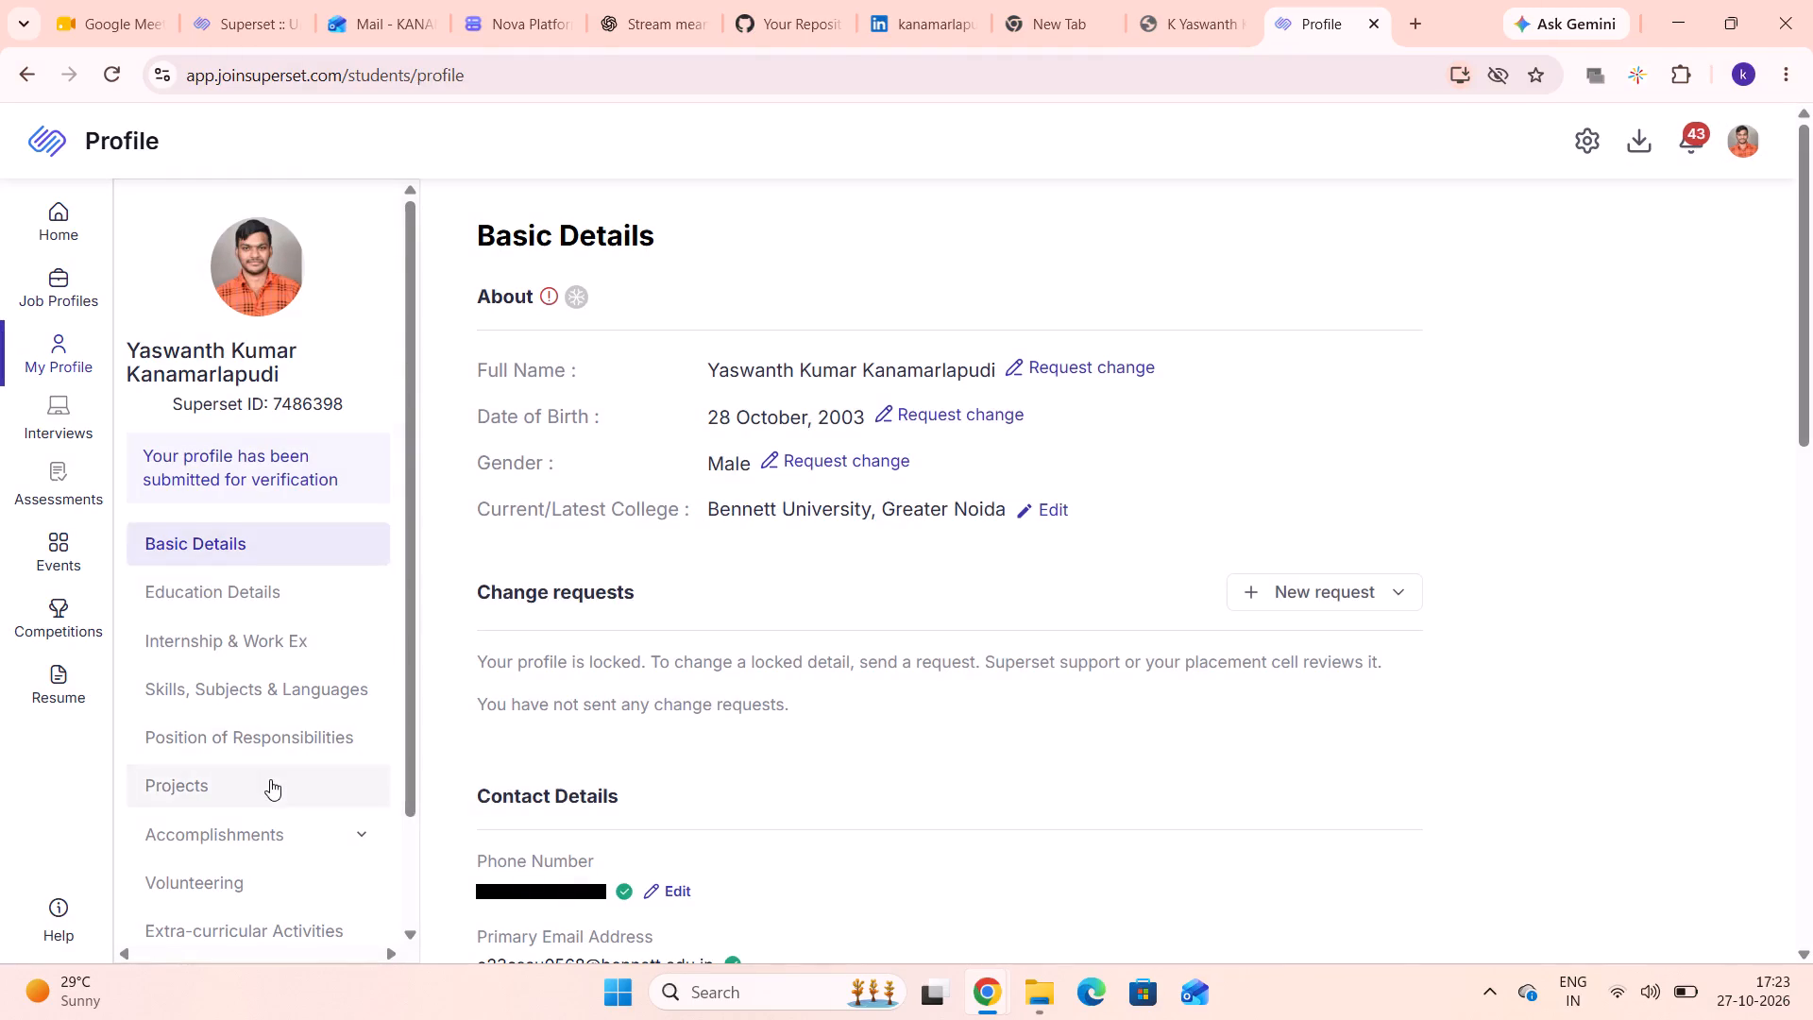
{"action": "scroll", "coordinate": [270, 779], "scroll_direction": "down", "scroll_amount": 1}
{"action": "left_click", "coordinate": [244, 858]}
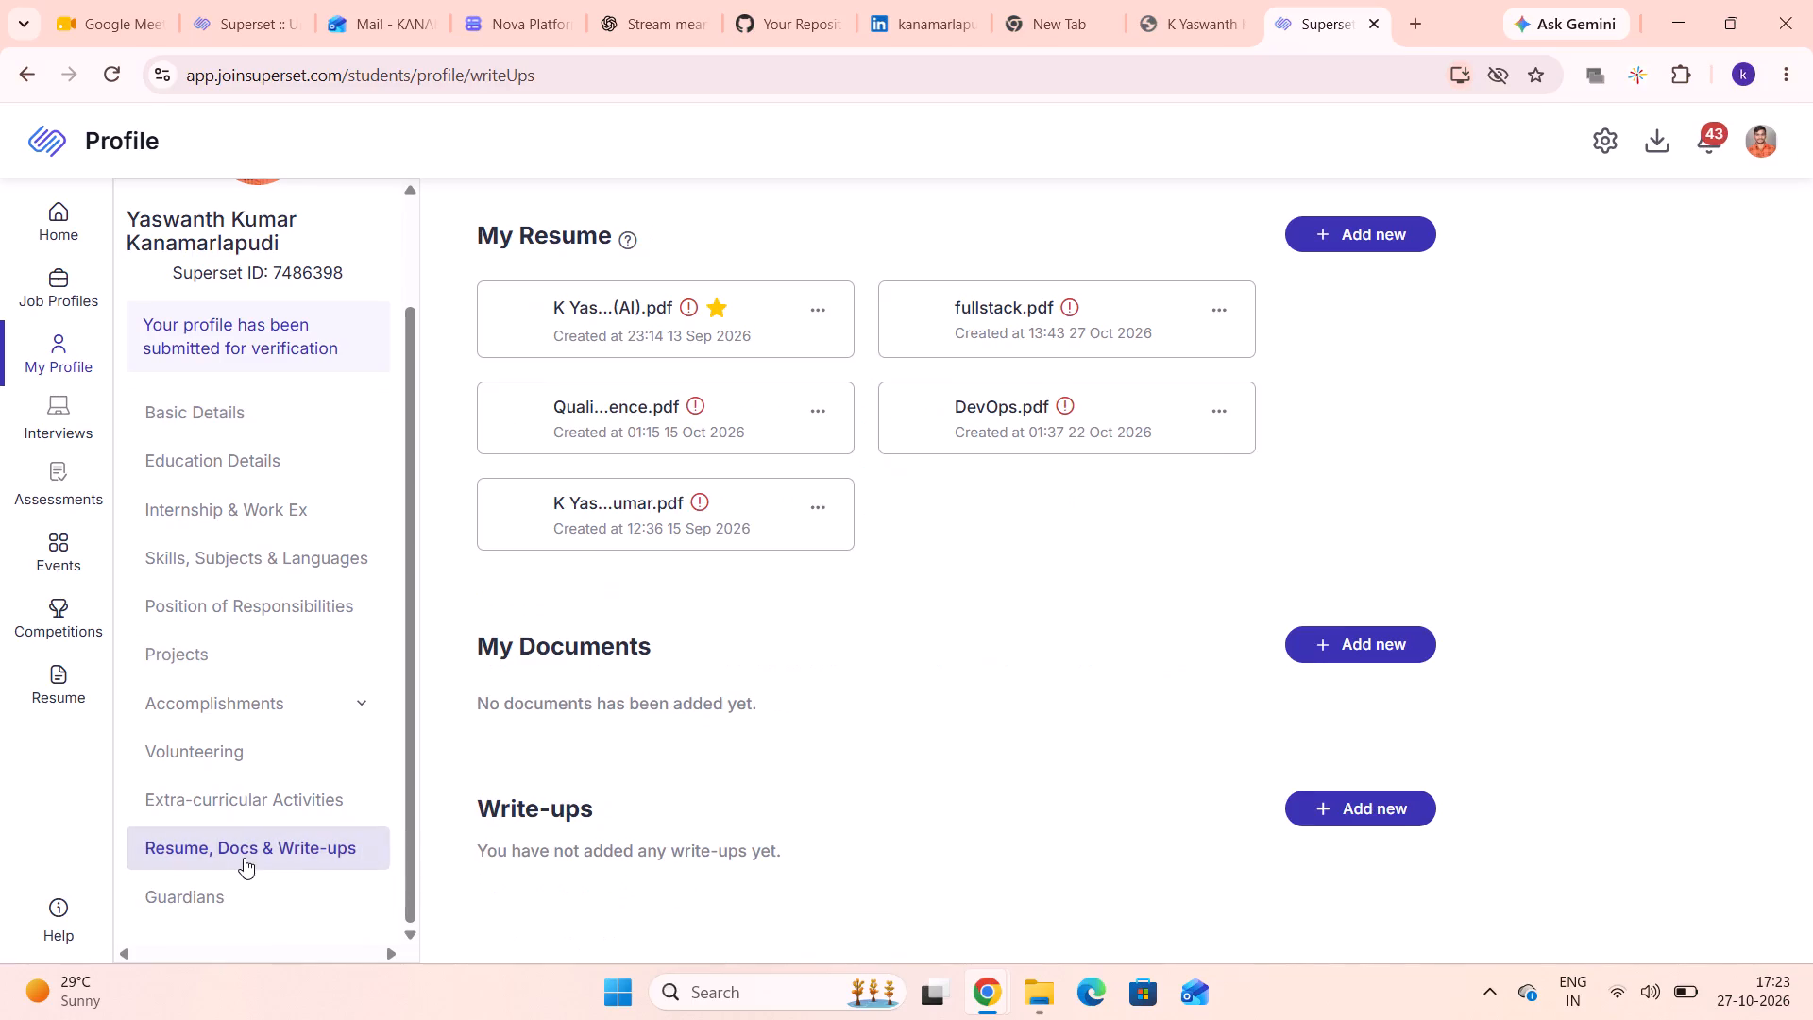
Preview the resume created 15 Sep 2026 and the starred AI resume, reading their experience and projects sections and closing each preview.
{"action": "left_click", "coordinate": [623, 524]}
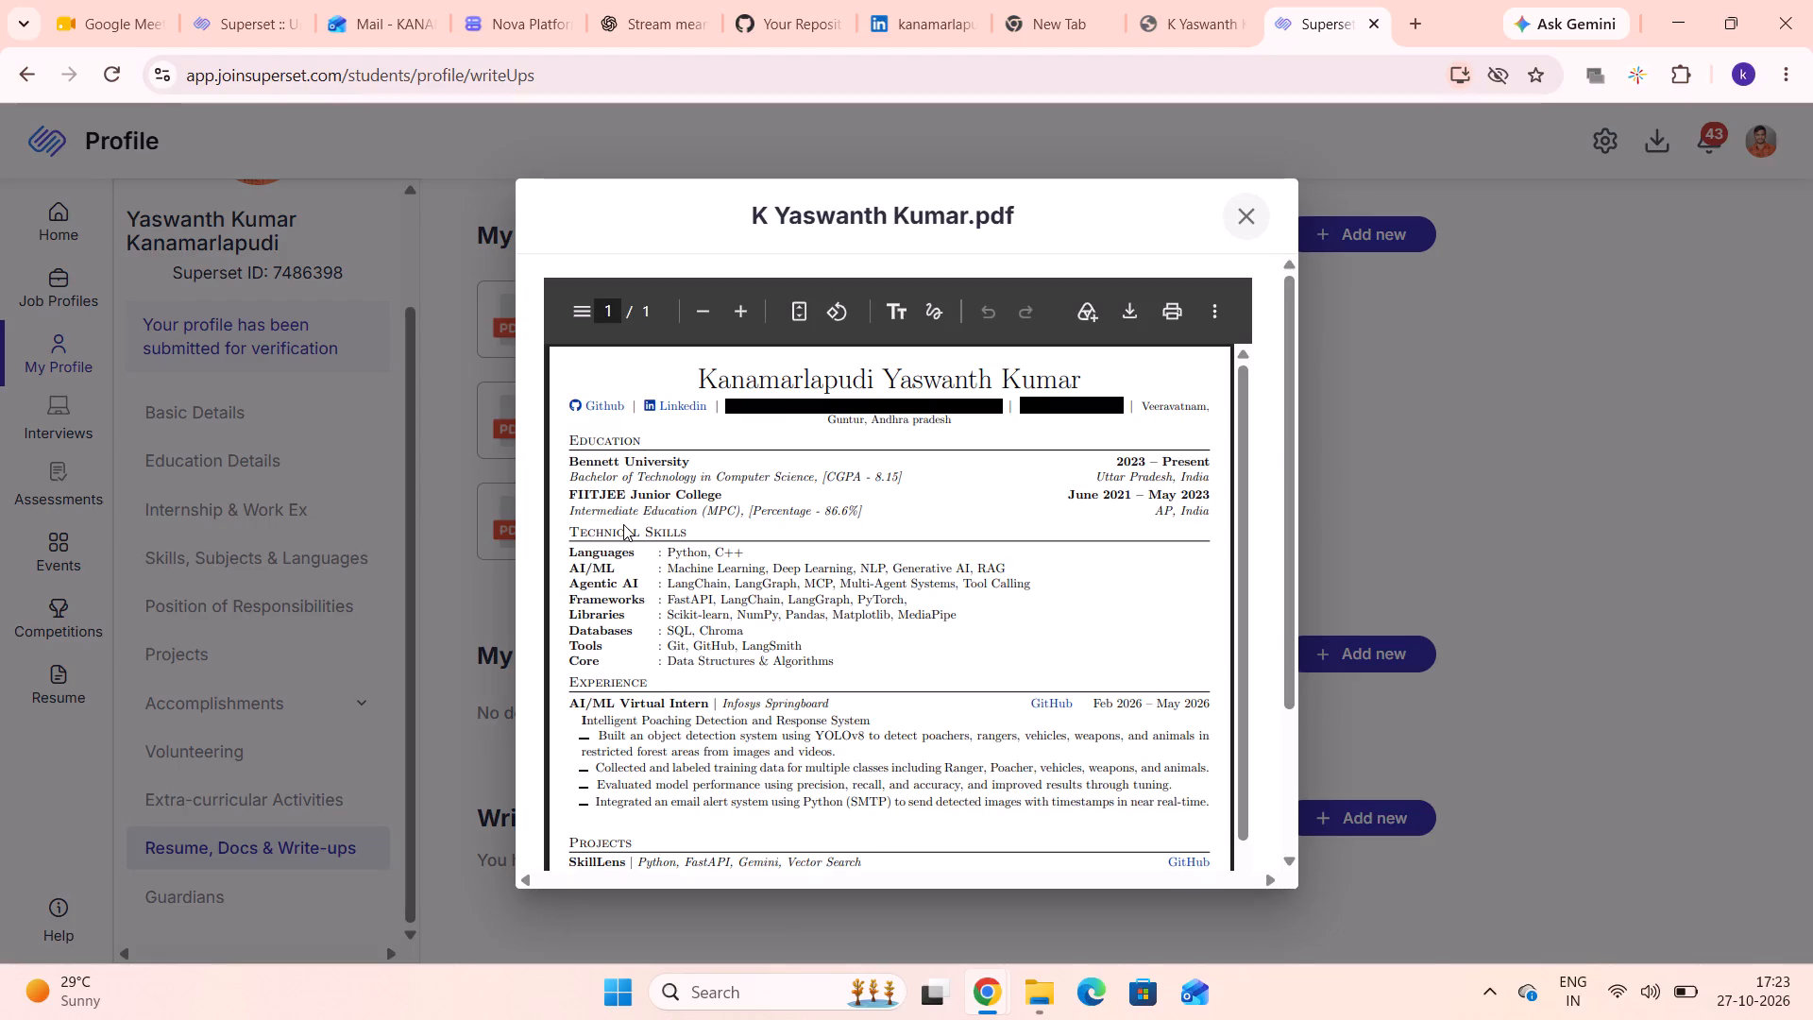
{"action": "scroll", "coordinate": [689, 577], "scroll_direction": "down", "scroll_amount": 2}
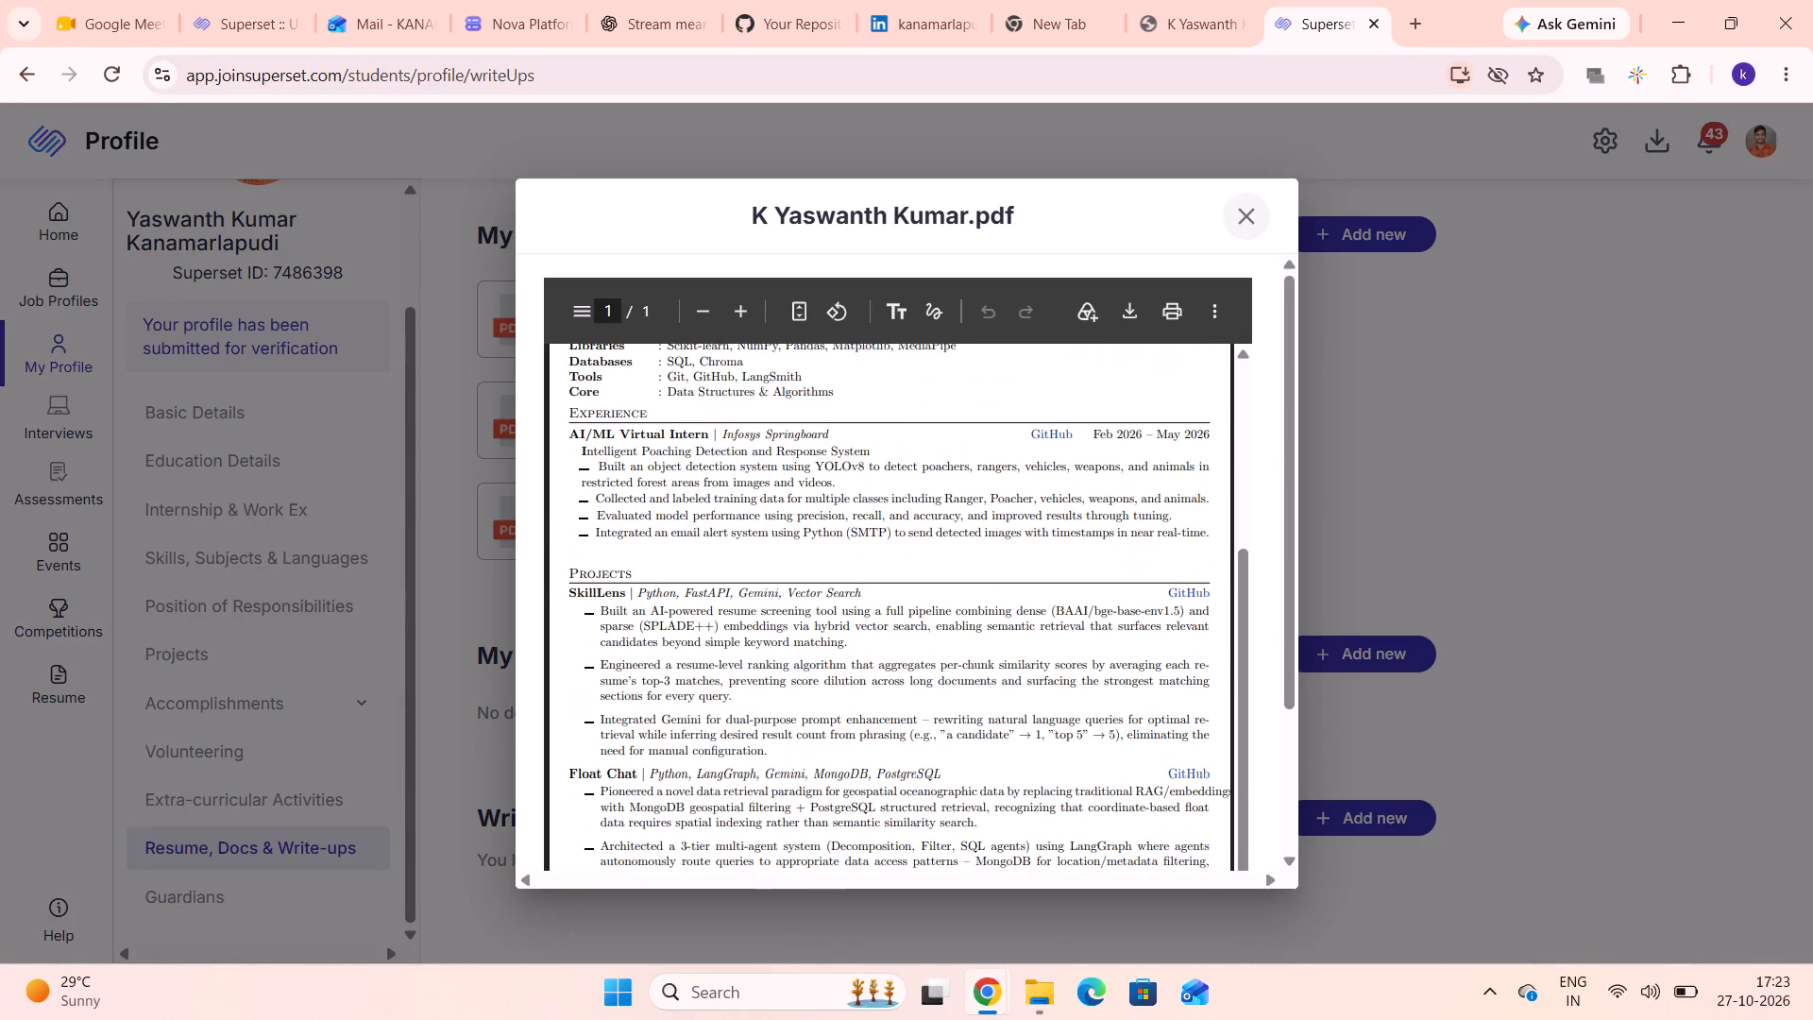
{"action": "left_click", "coordinate": [1238, 205]}
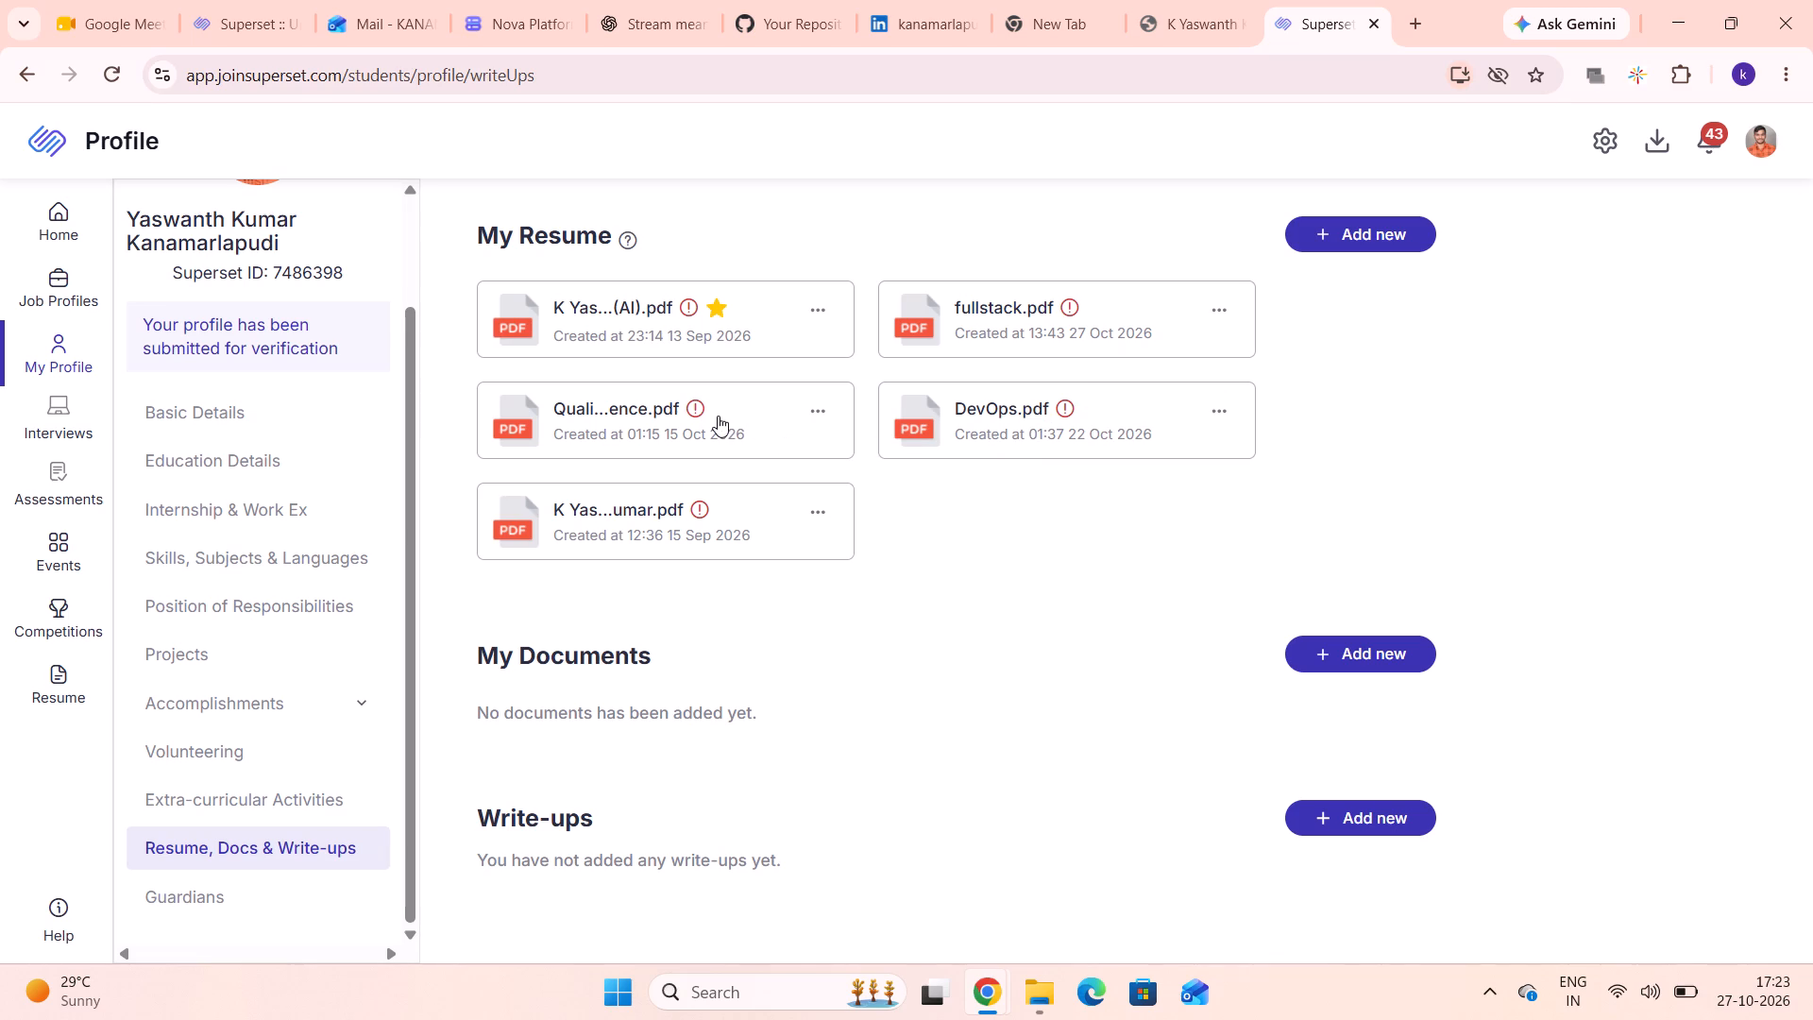
{"action": "left_click", "coordinate": [647, 325]}
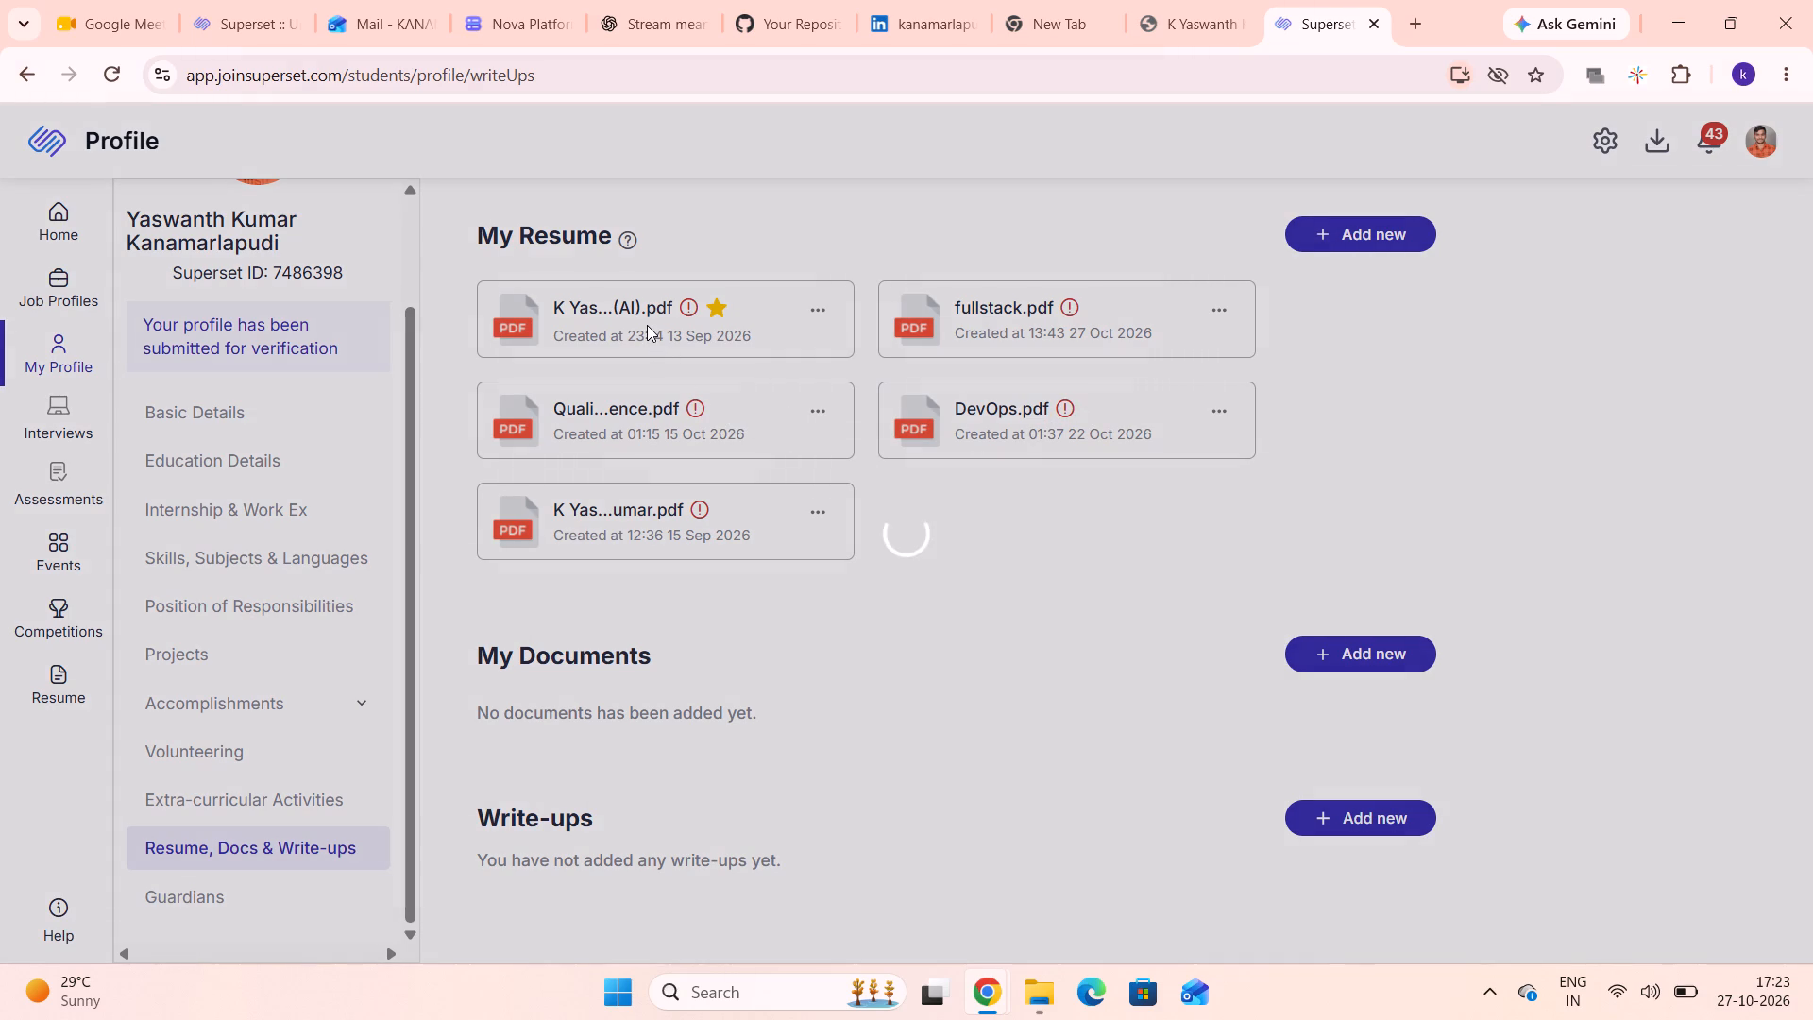
{"action": "scroll", "coordinate": [822, 615], "scroll_direction": "down", "scroll_amount": 1}
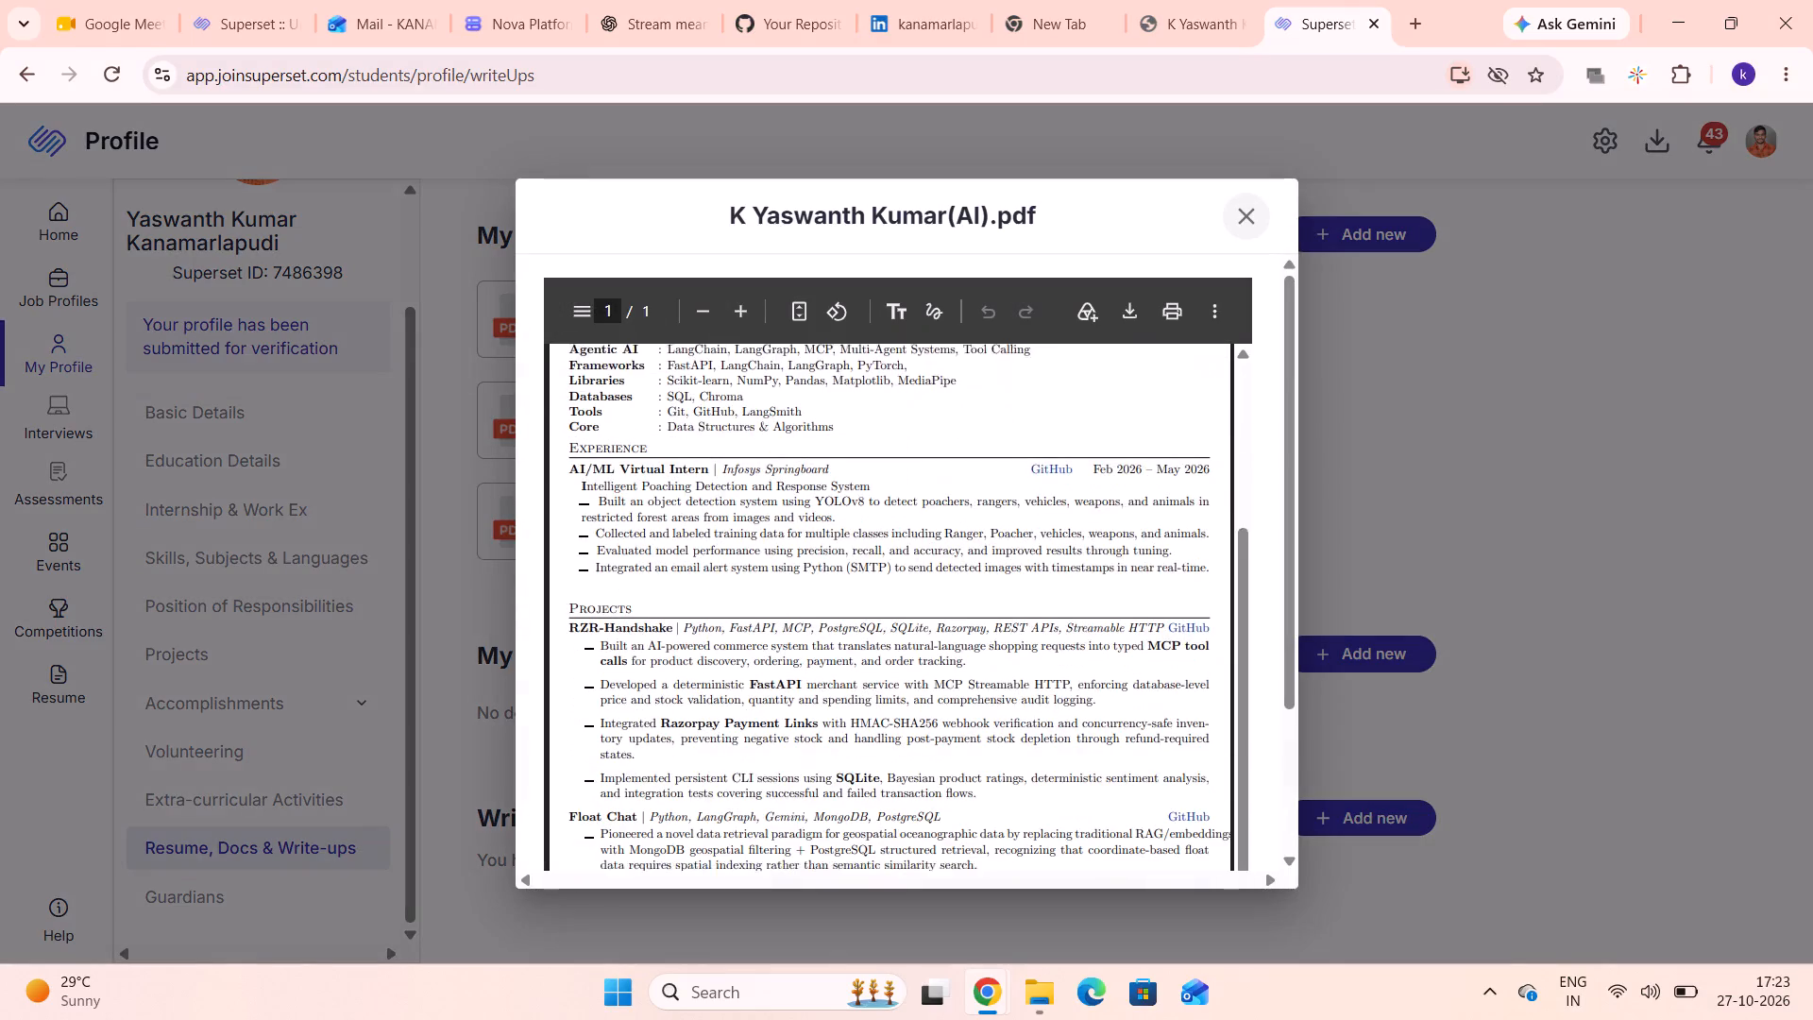
{"action": "left_click", "coordinate": [1235, 221]}
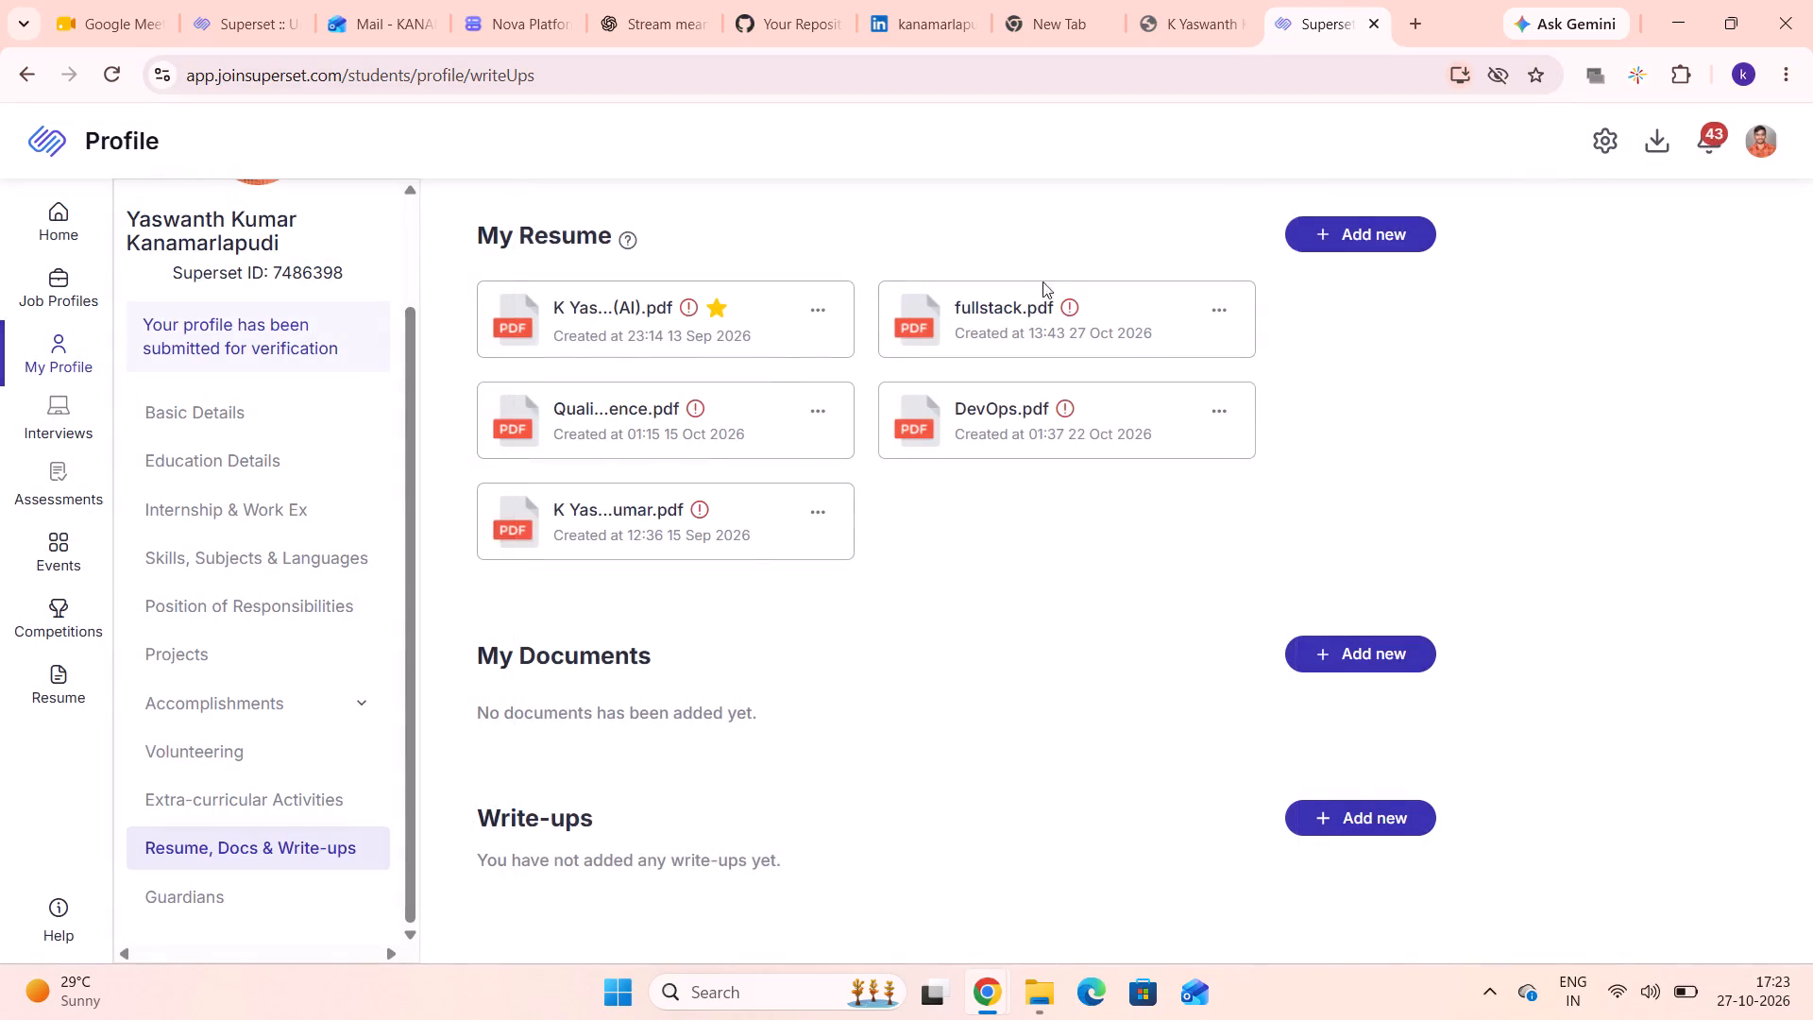
Read through the Quality_Assuence.pdf resume, examining its skills, experience, projects, certifications and achievements, and close the preview.
{"action": "left_click", "coordinate": [710, 431]}
{"action": "scroll", "coordinate": [800, 572], "scroll_direction": "down", "scroll_amount": 1}
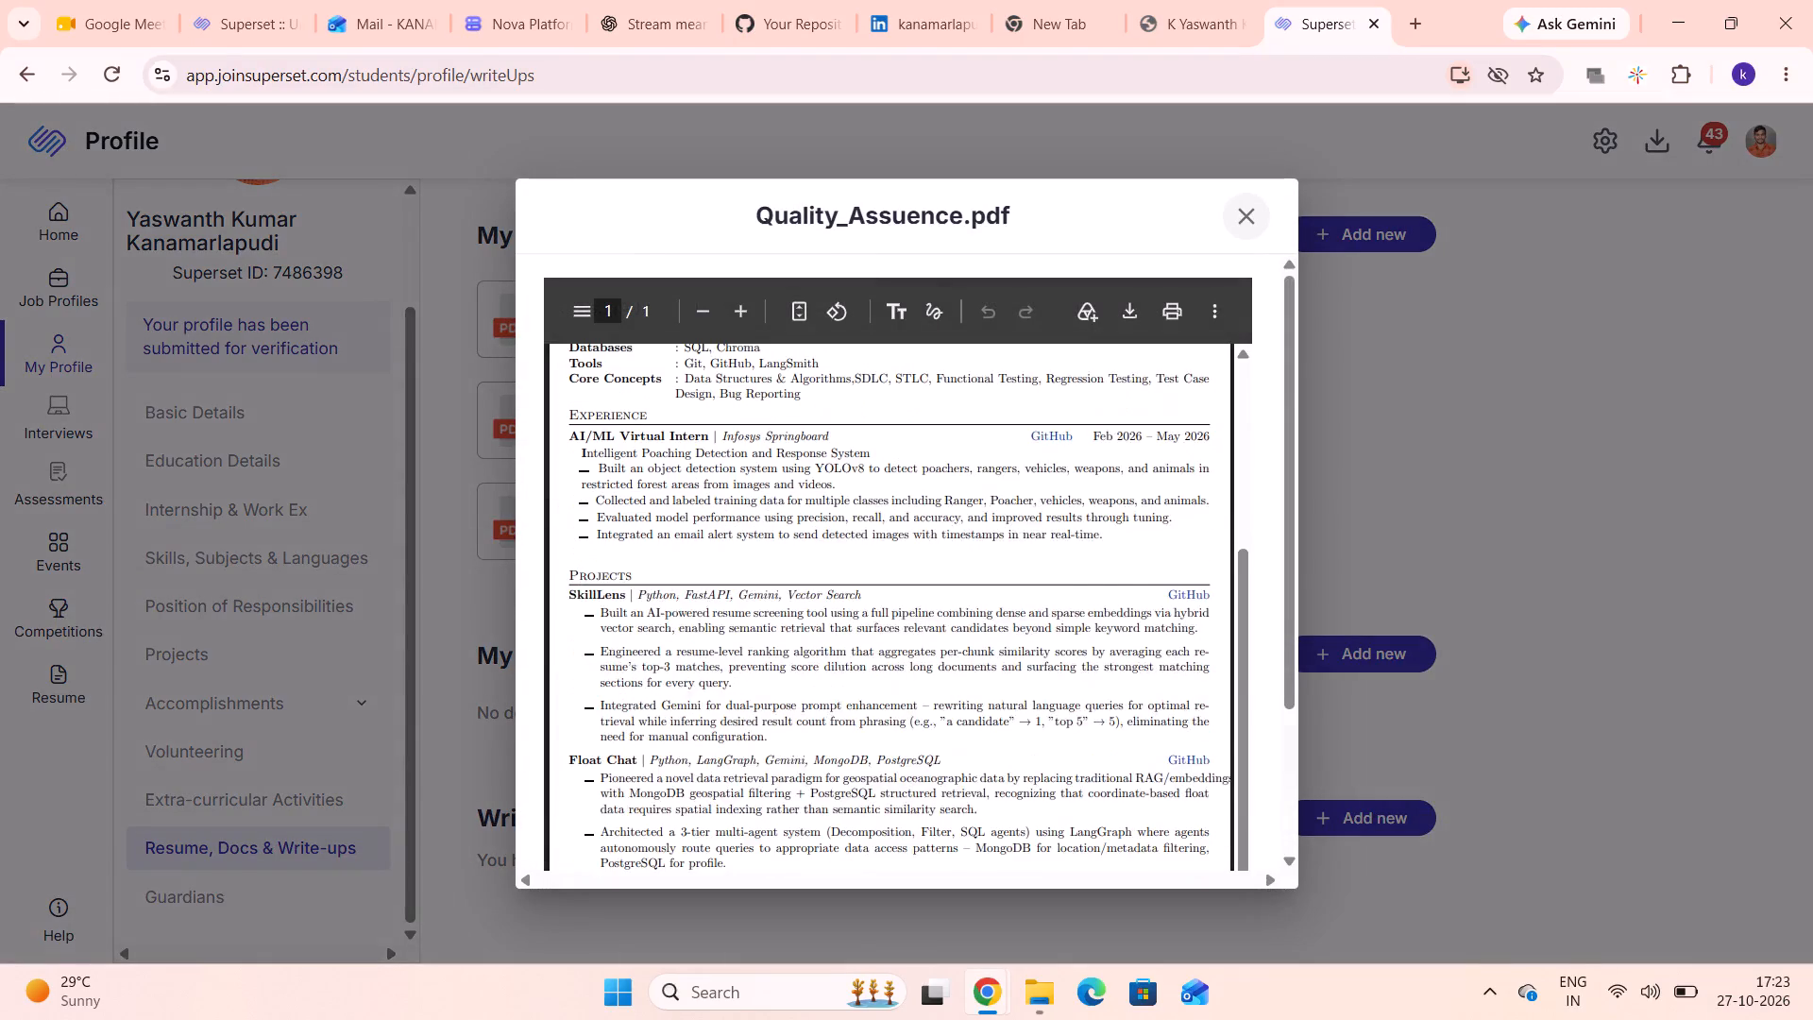
{"action": "scroll", "coordinate": [800, 572], "scroll_direction": "down", "scroll_amount": 2}
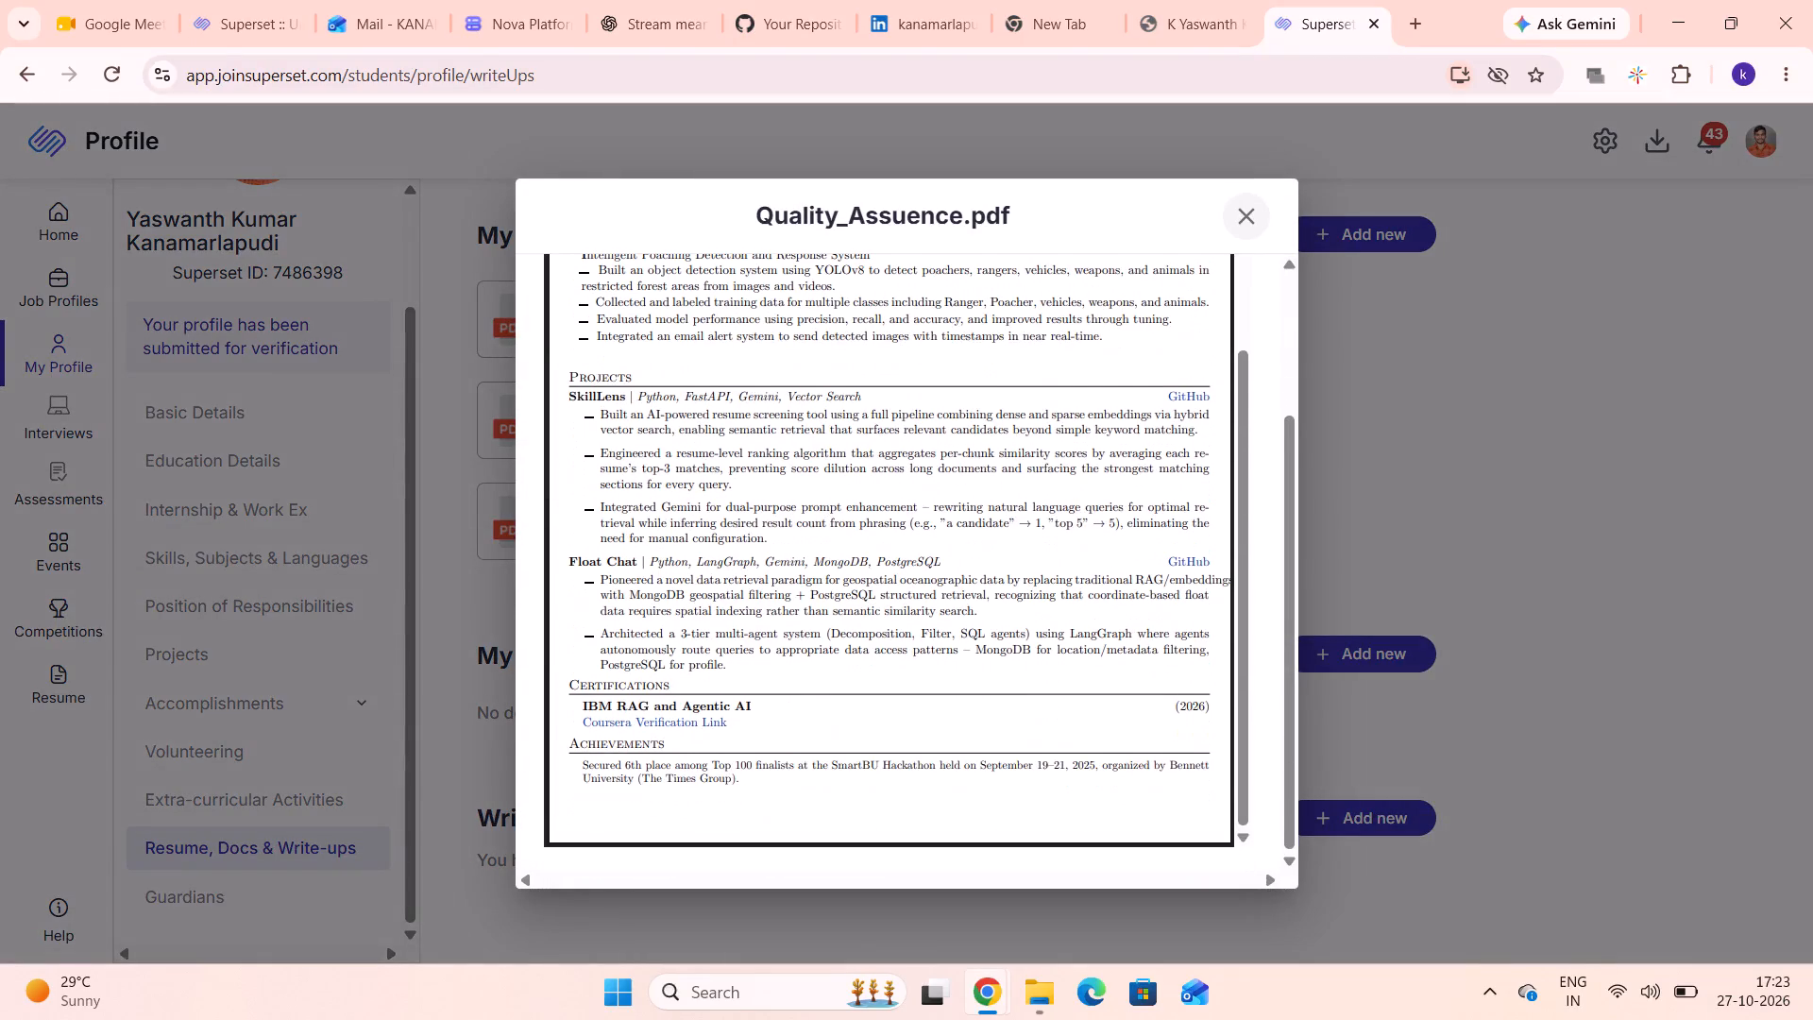
{"action": "scroll", "coordinate": [800, 572], "scroll_direction": "up", "scroll_amount": 2}
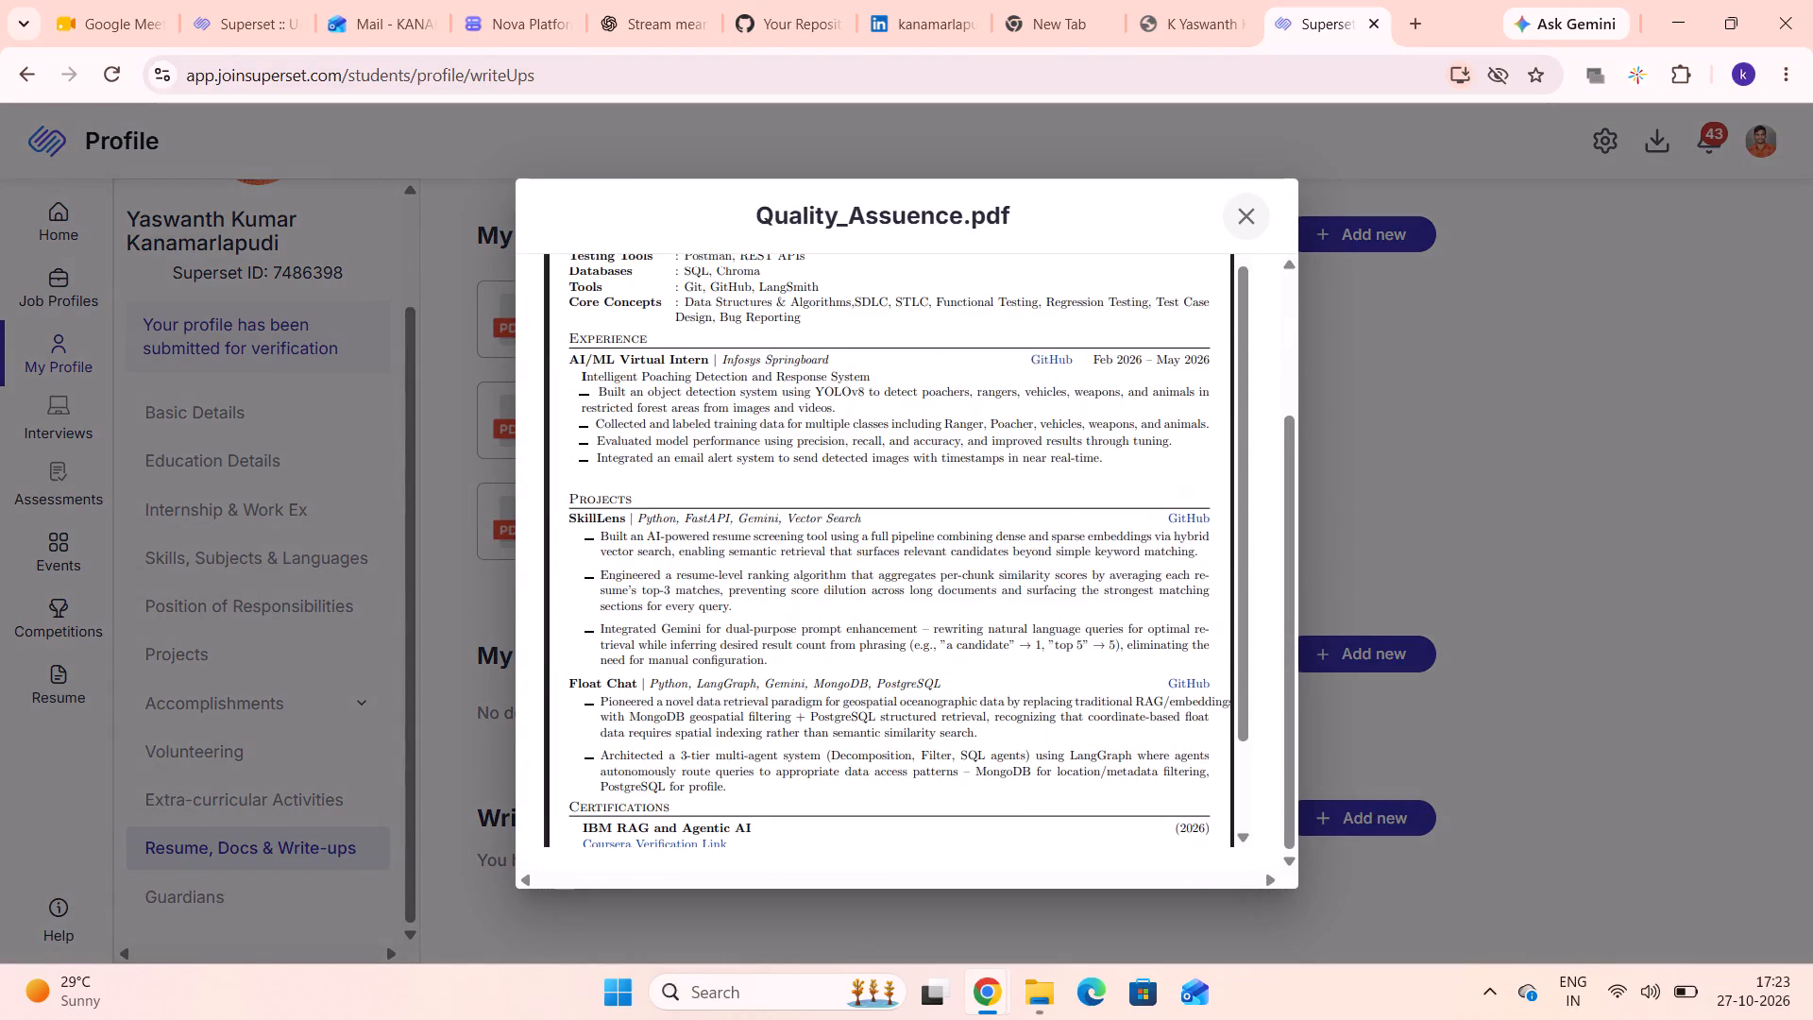
{"action": "scroll", "coordinate": [800, 572], "scroll_direction": "up", "scroll_amount": 2}
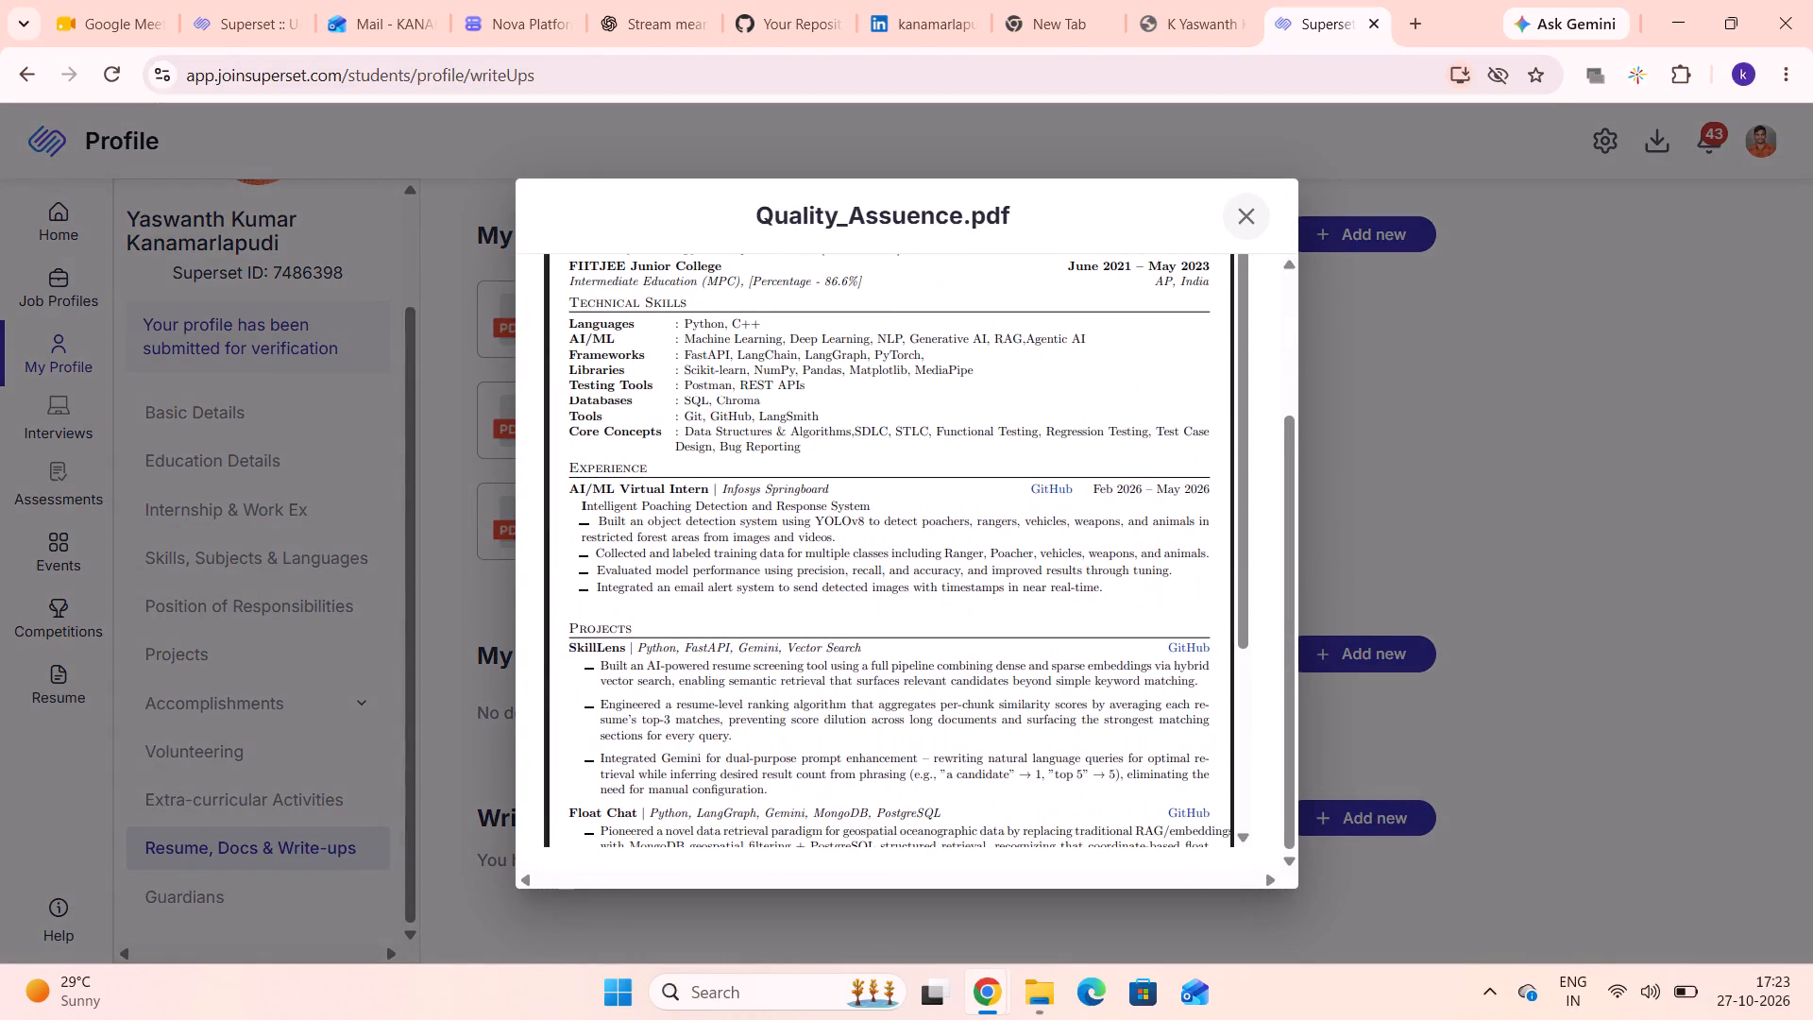
{"action": "scroll", "coordinate": [800, 572], "scroll_direction": "up", "scroll_amount": 2}
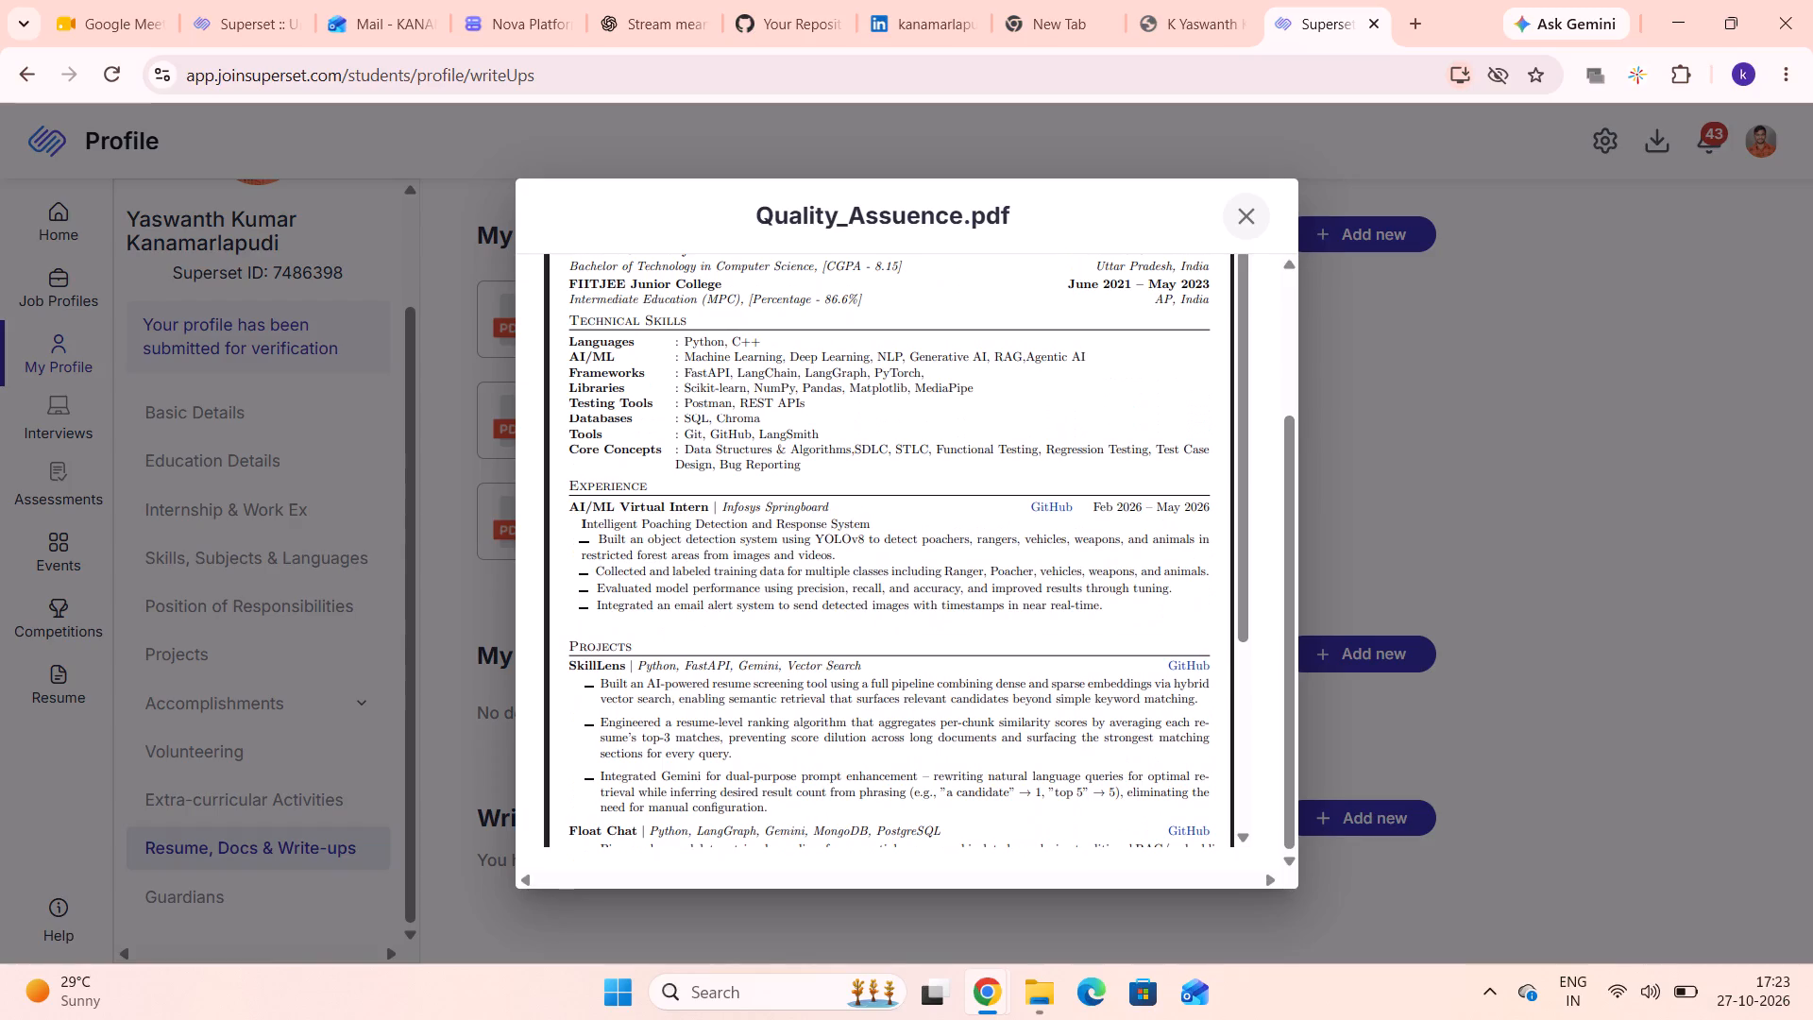
{"action": "scroll", "coordinate": [800, 572], "scroll_direction": "up", "scroll_amount": 2}
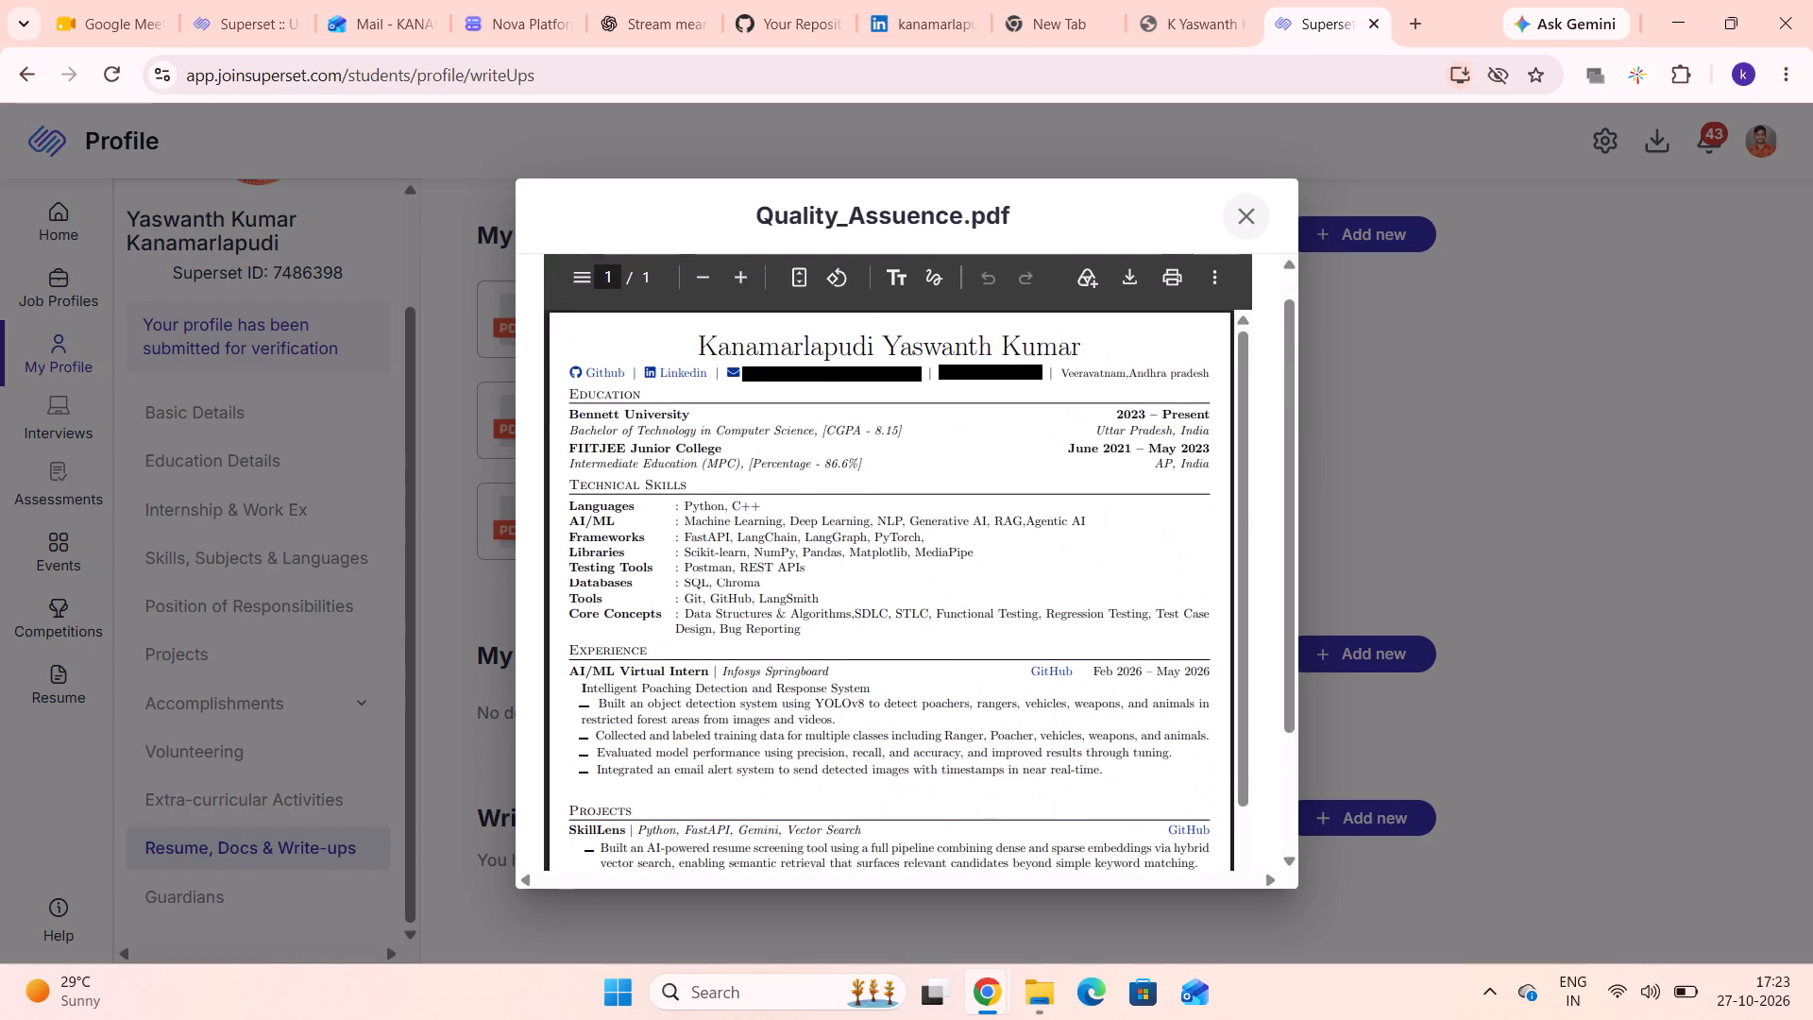
{"action": "scroll", "coordinate": [800, 572], "scroll_direction": "up", "scroll_amount": 1}
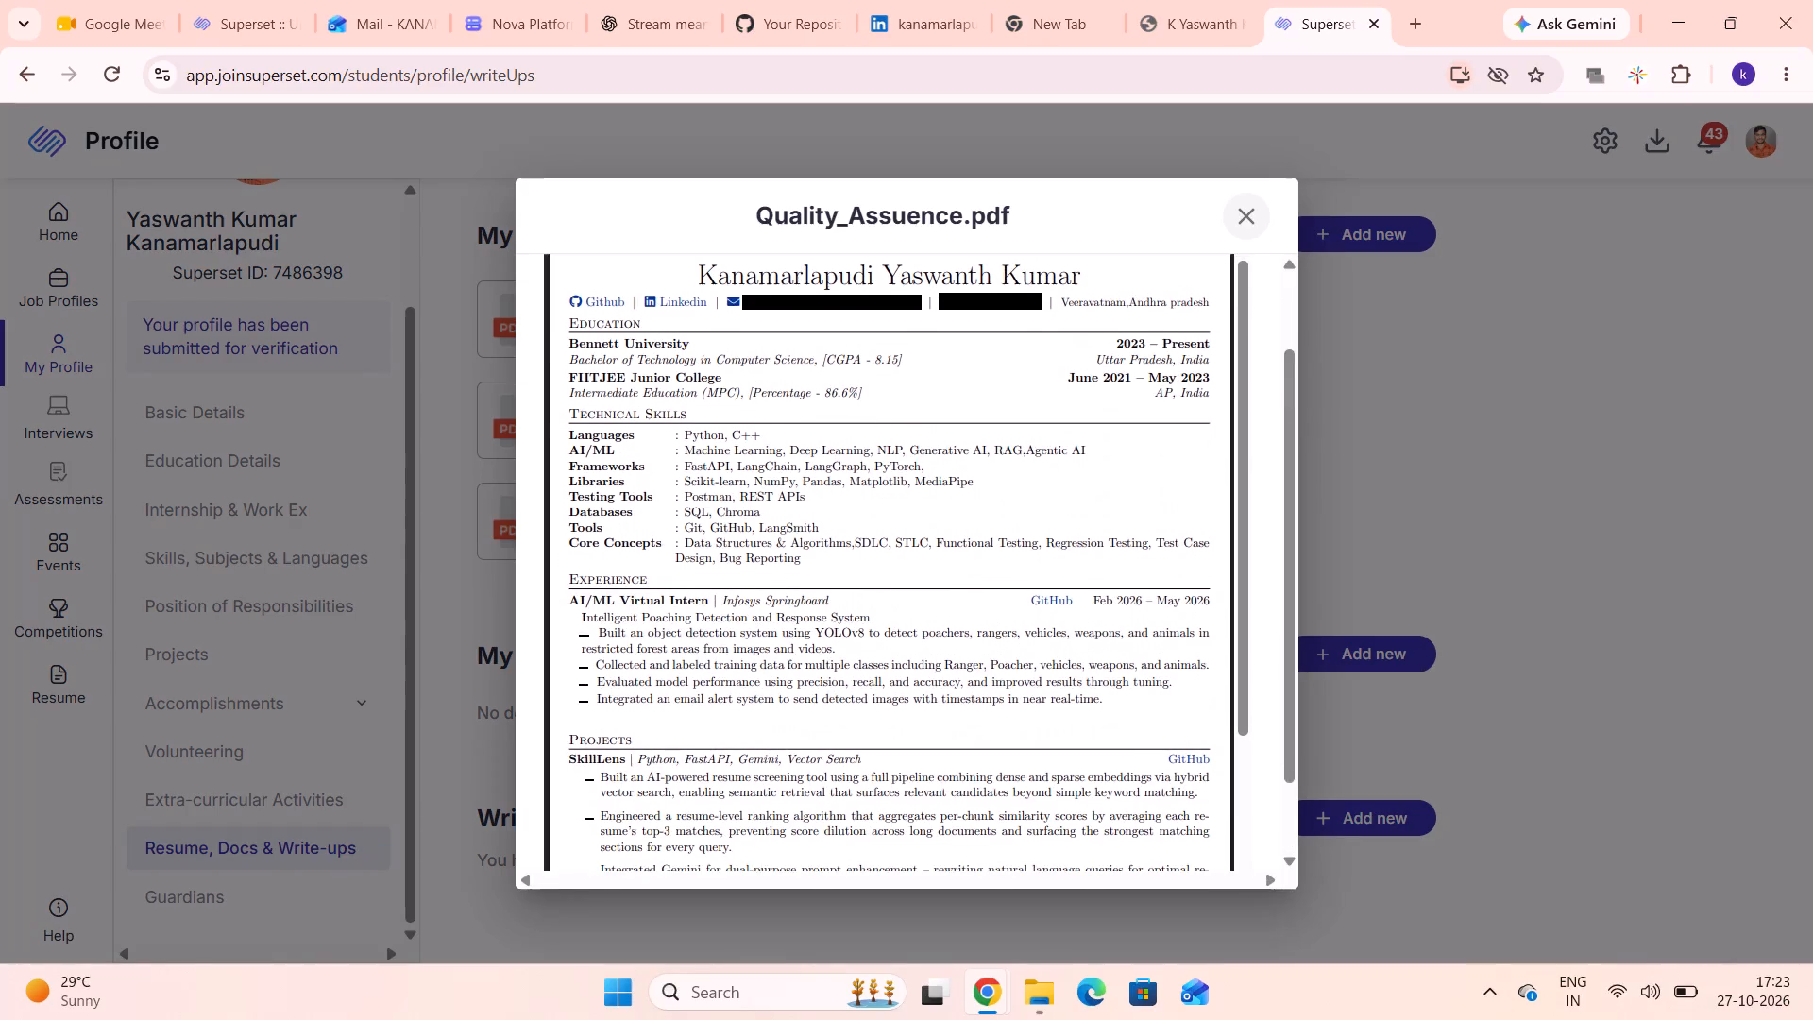
{"action": "scroll", "coordinate": [800, 572], "scroll_direction": "up", "scroll_amount": 1}
{"action": "scroll", "coordinate": [800, 572], "scroll_direction": "down", "scroll_amount": 2}
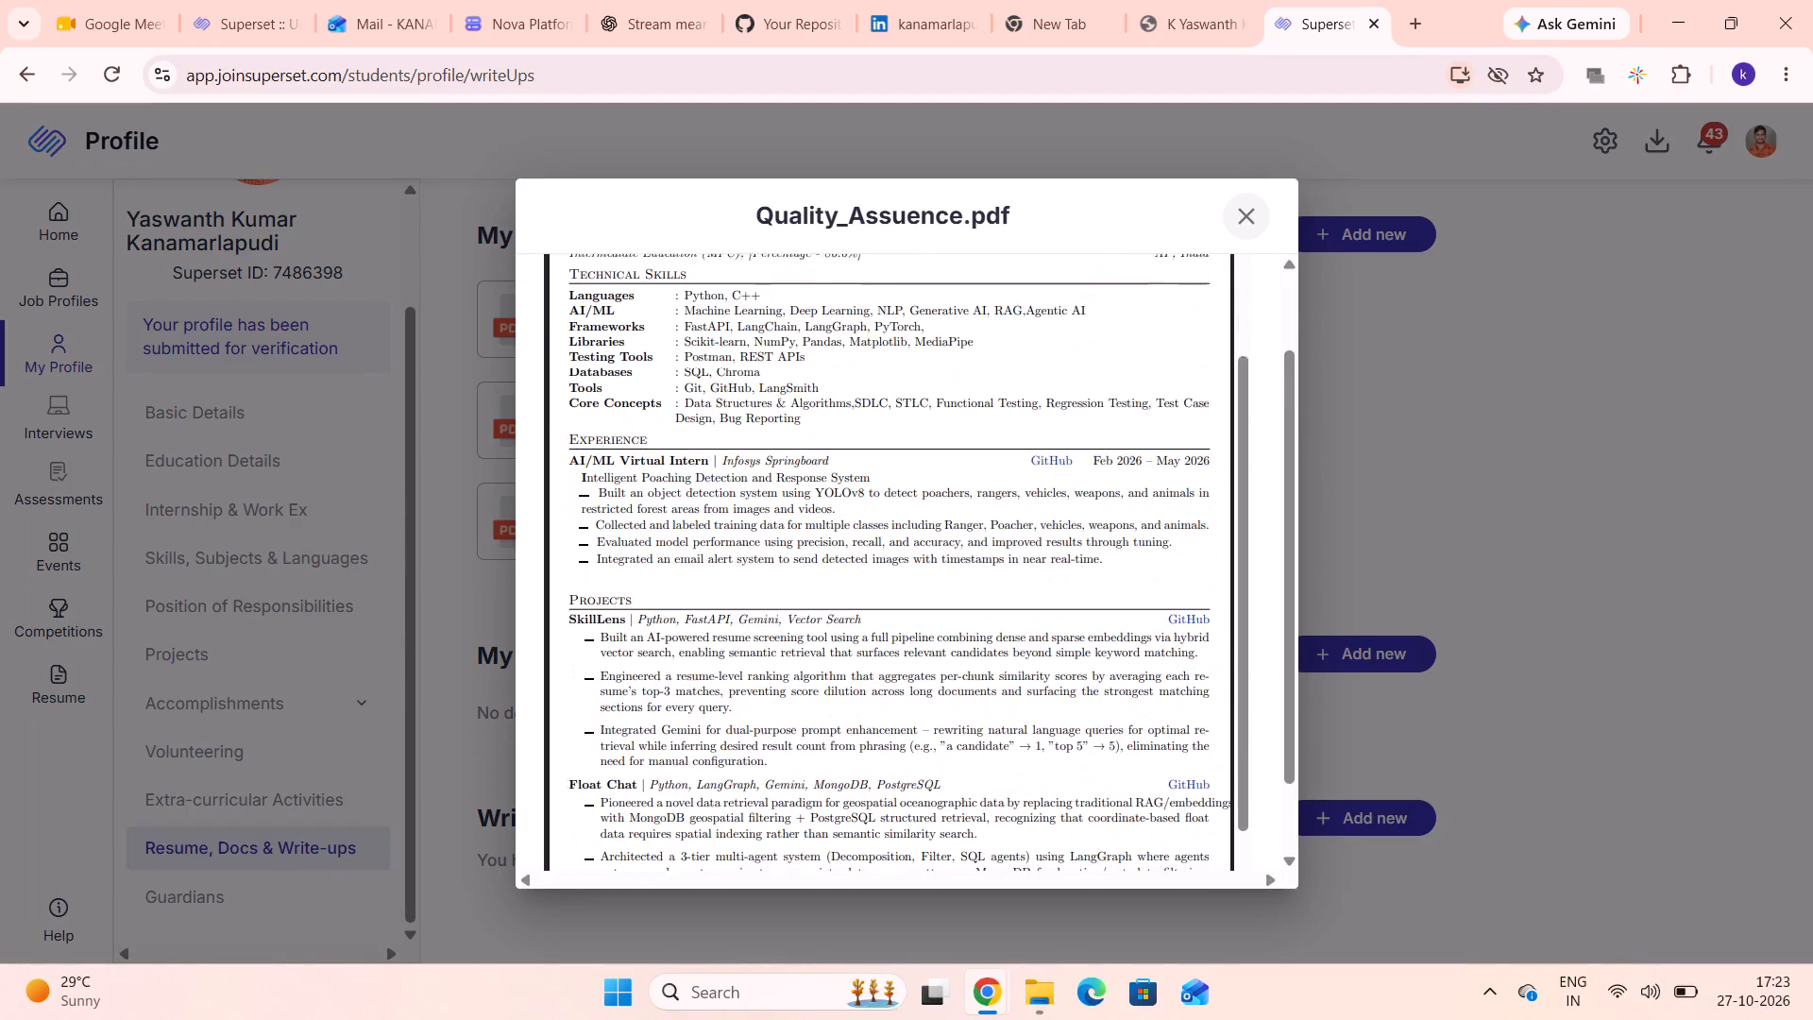
{"action": "scroll", "coordinate": [800, 572], "scroll_direction": "down", "scroll_amount": 3}
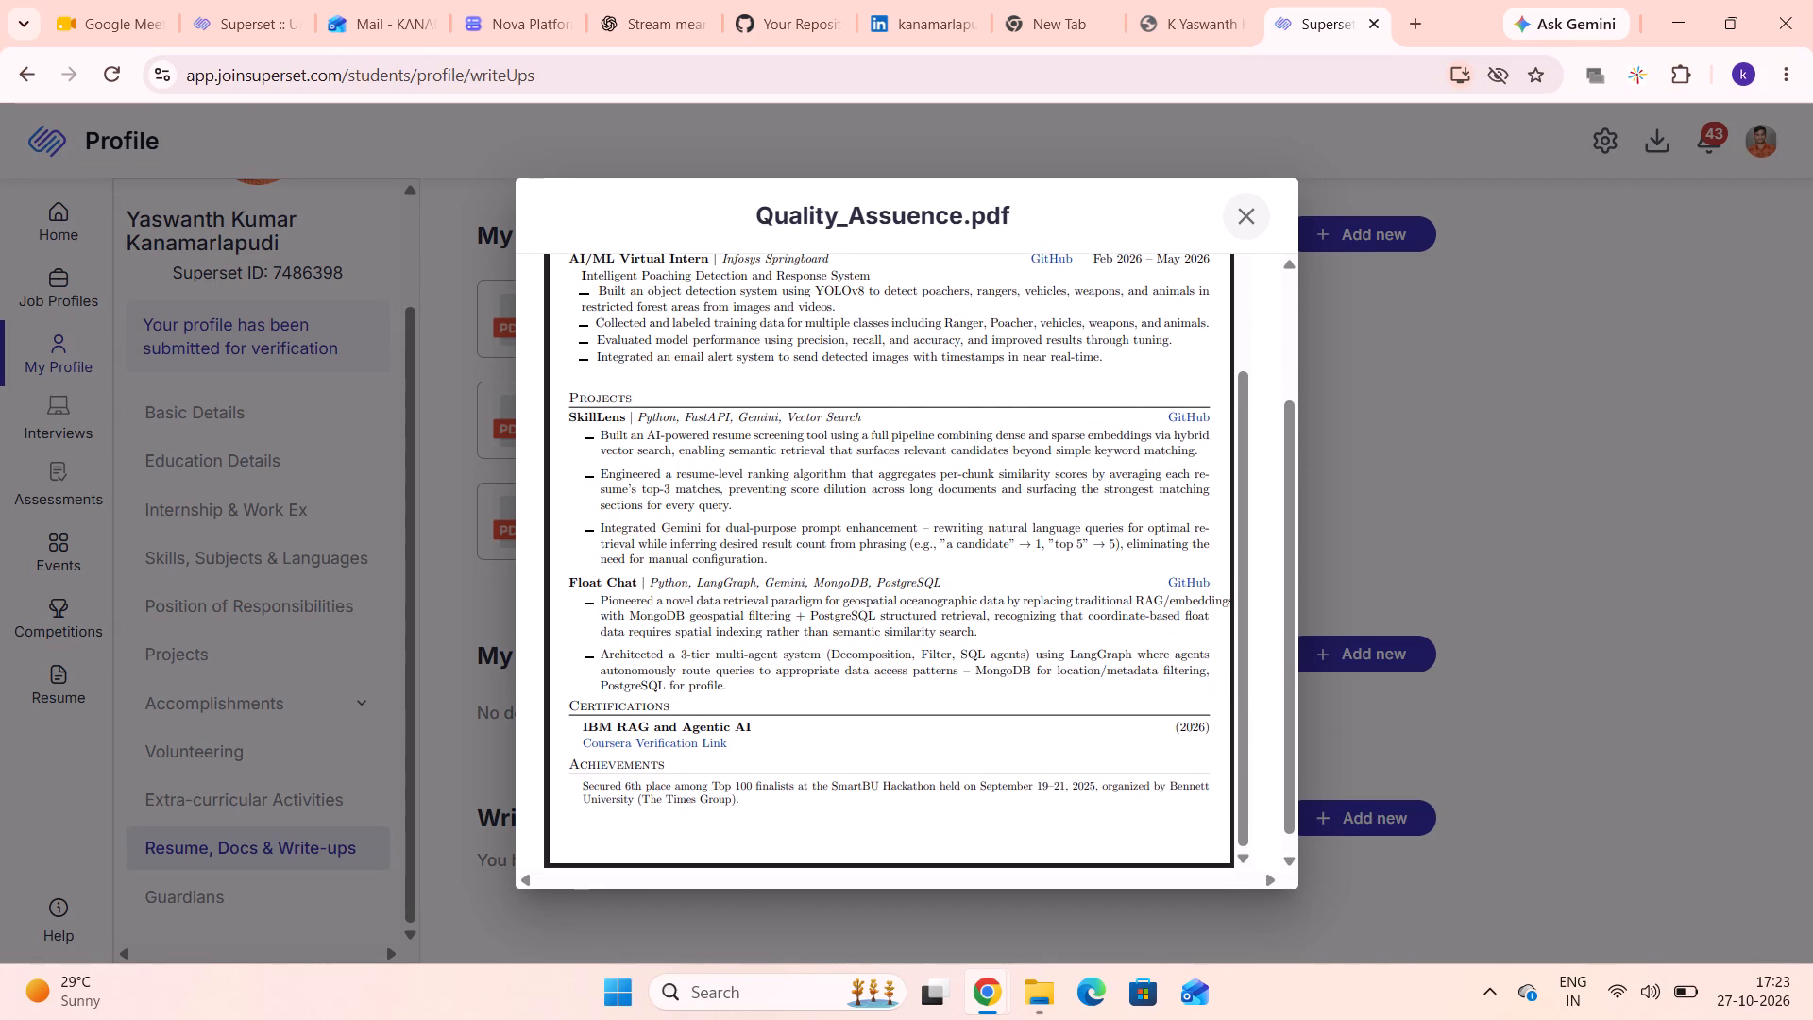
{"action": "scroll", "coordinate": [800, 572], "scroll_direction": "up", "scroll_amount": 2}
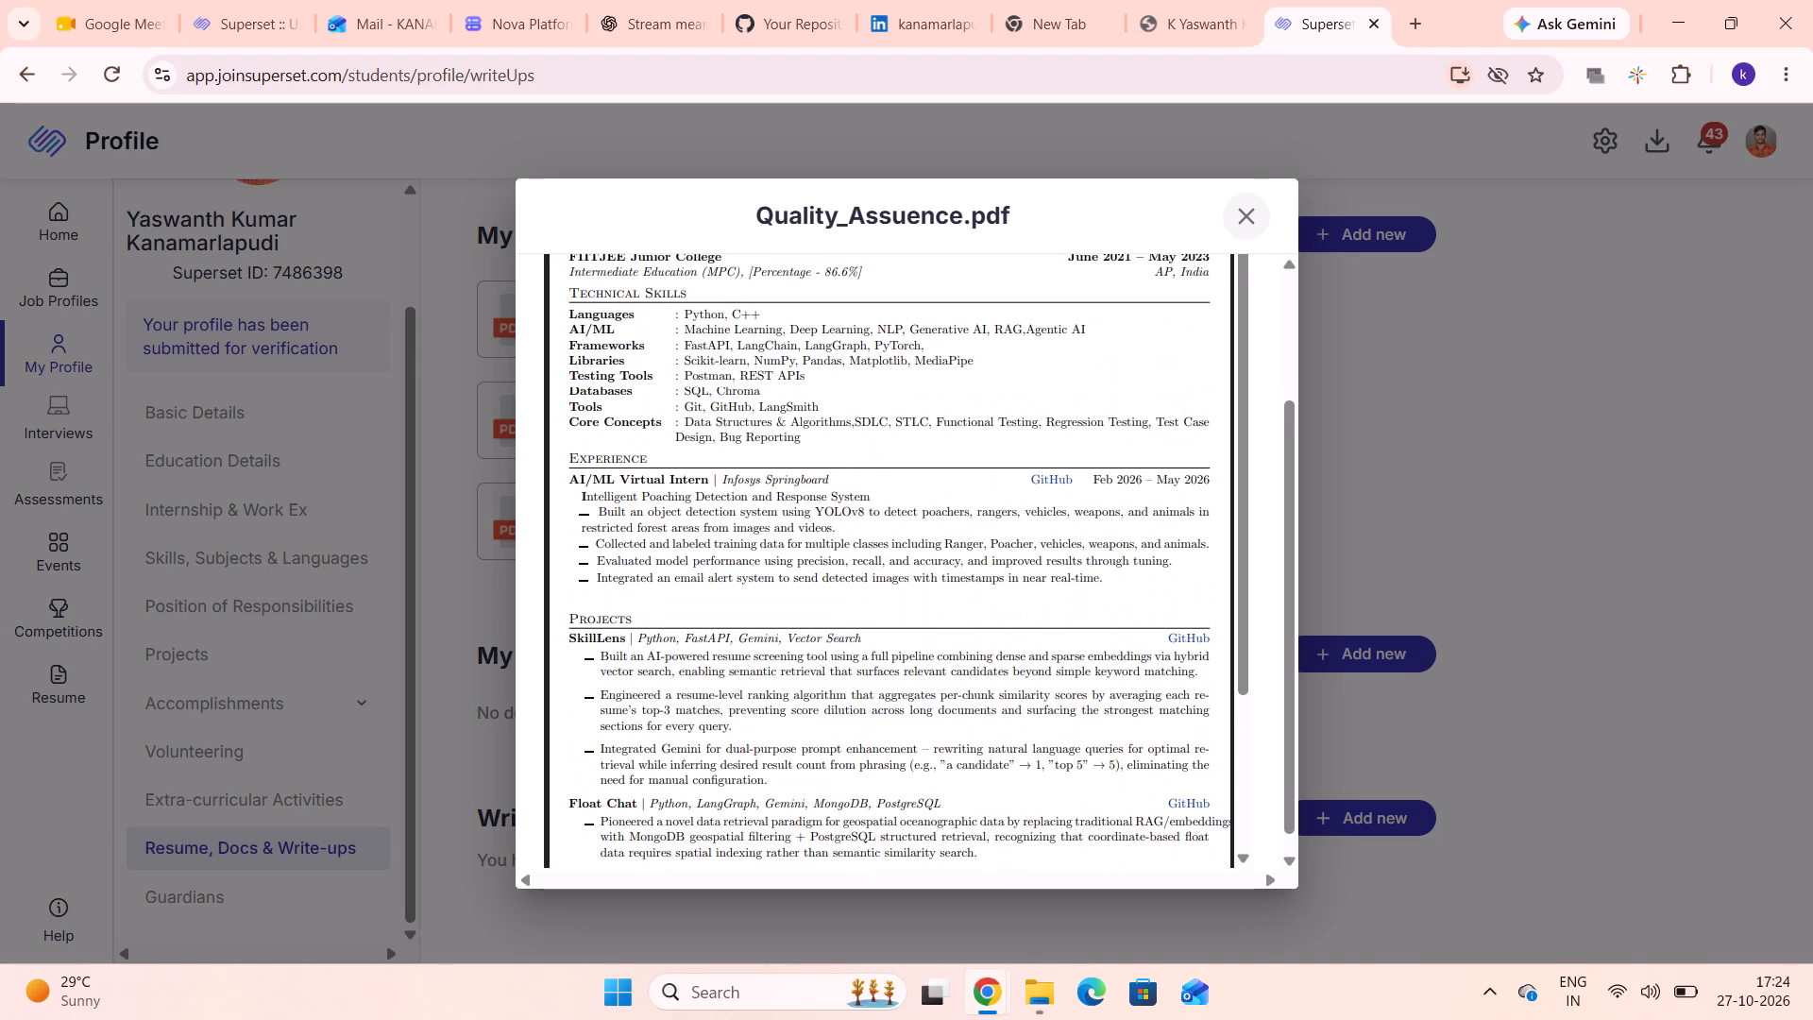
{"action": "scroll", "coordinate": [800, 572], "scroll_direction": "down", "scroll_amount": 1}
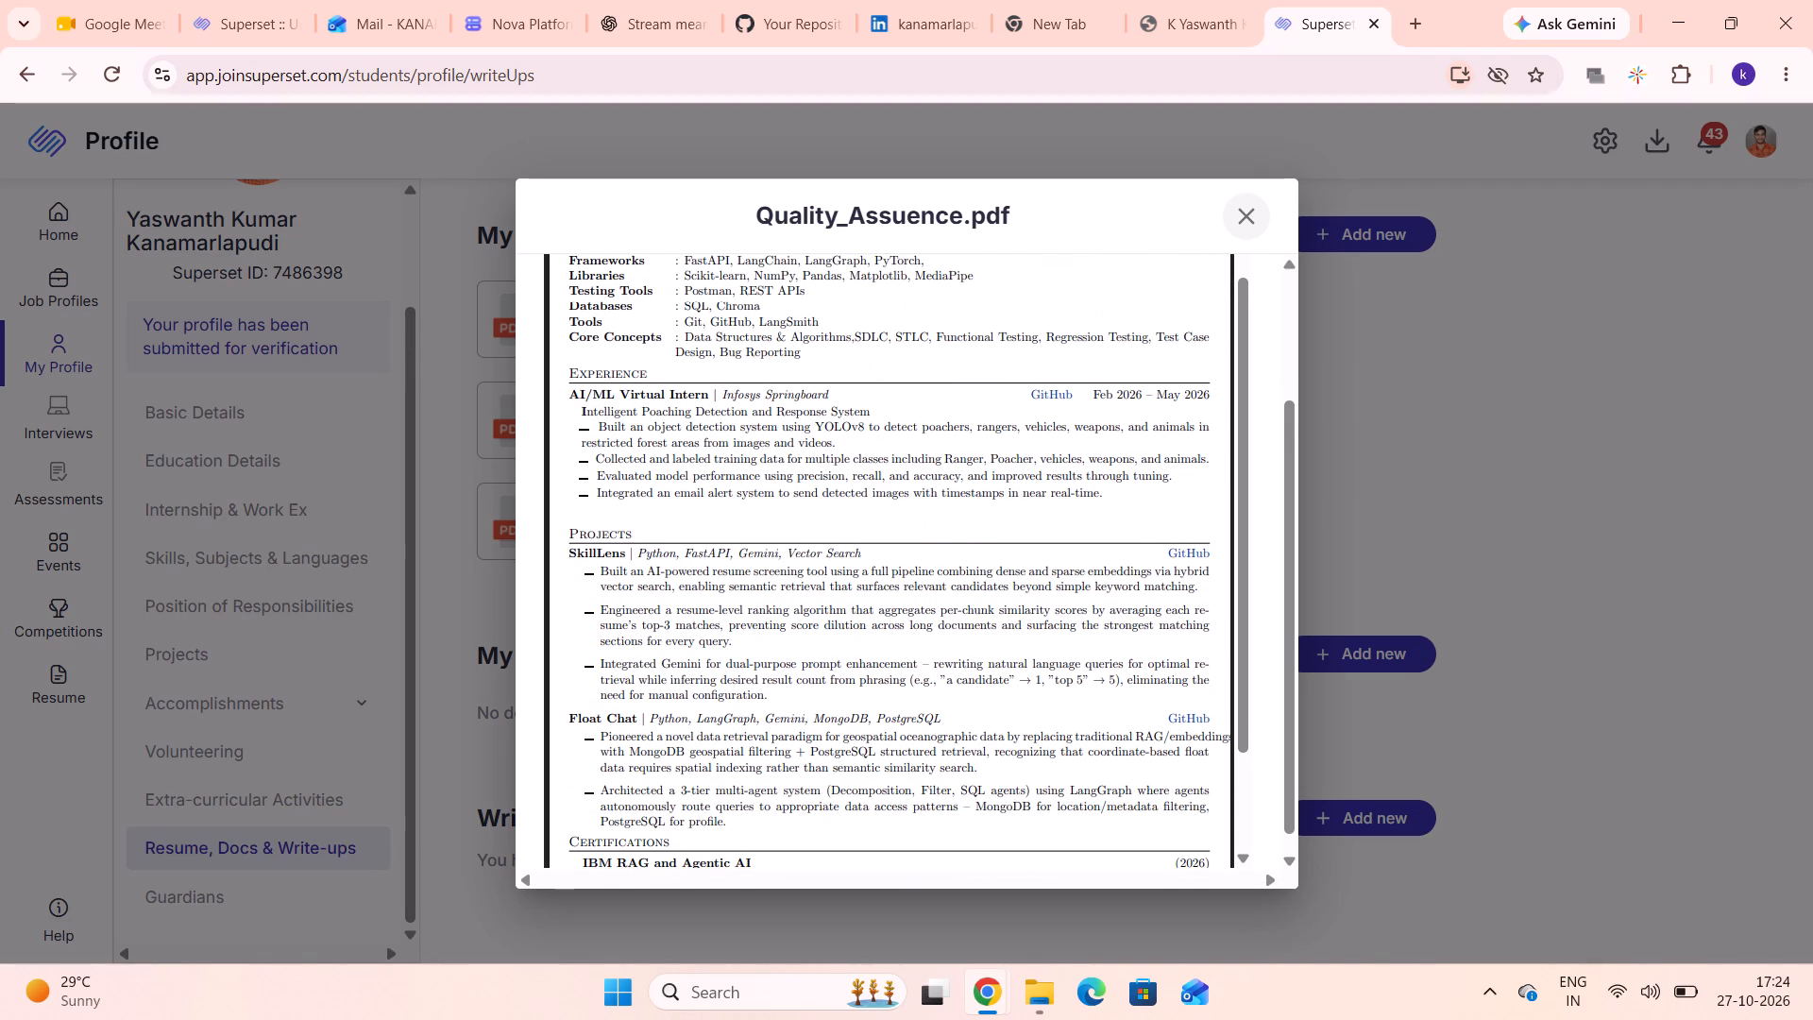
{"action": "scroll", "coordinate": [800, 572], "scroll_direction": "down", "scroll_amount": 2}
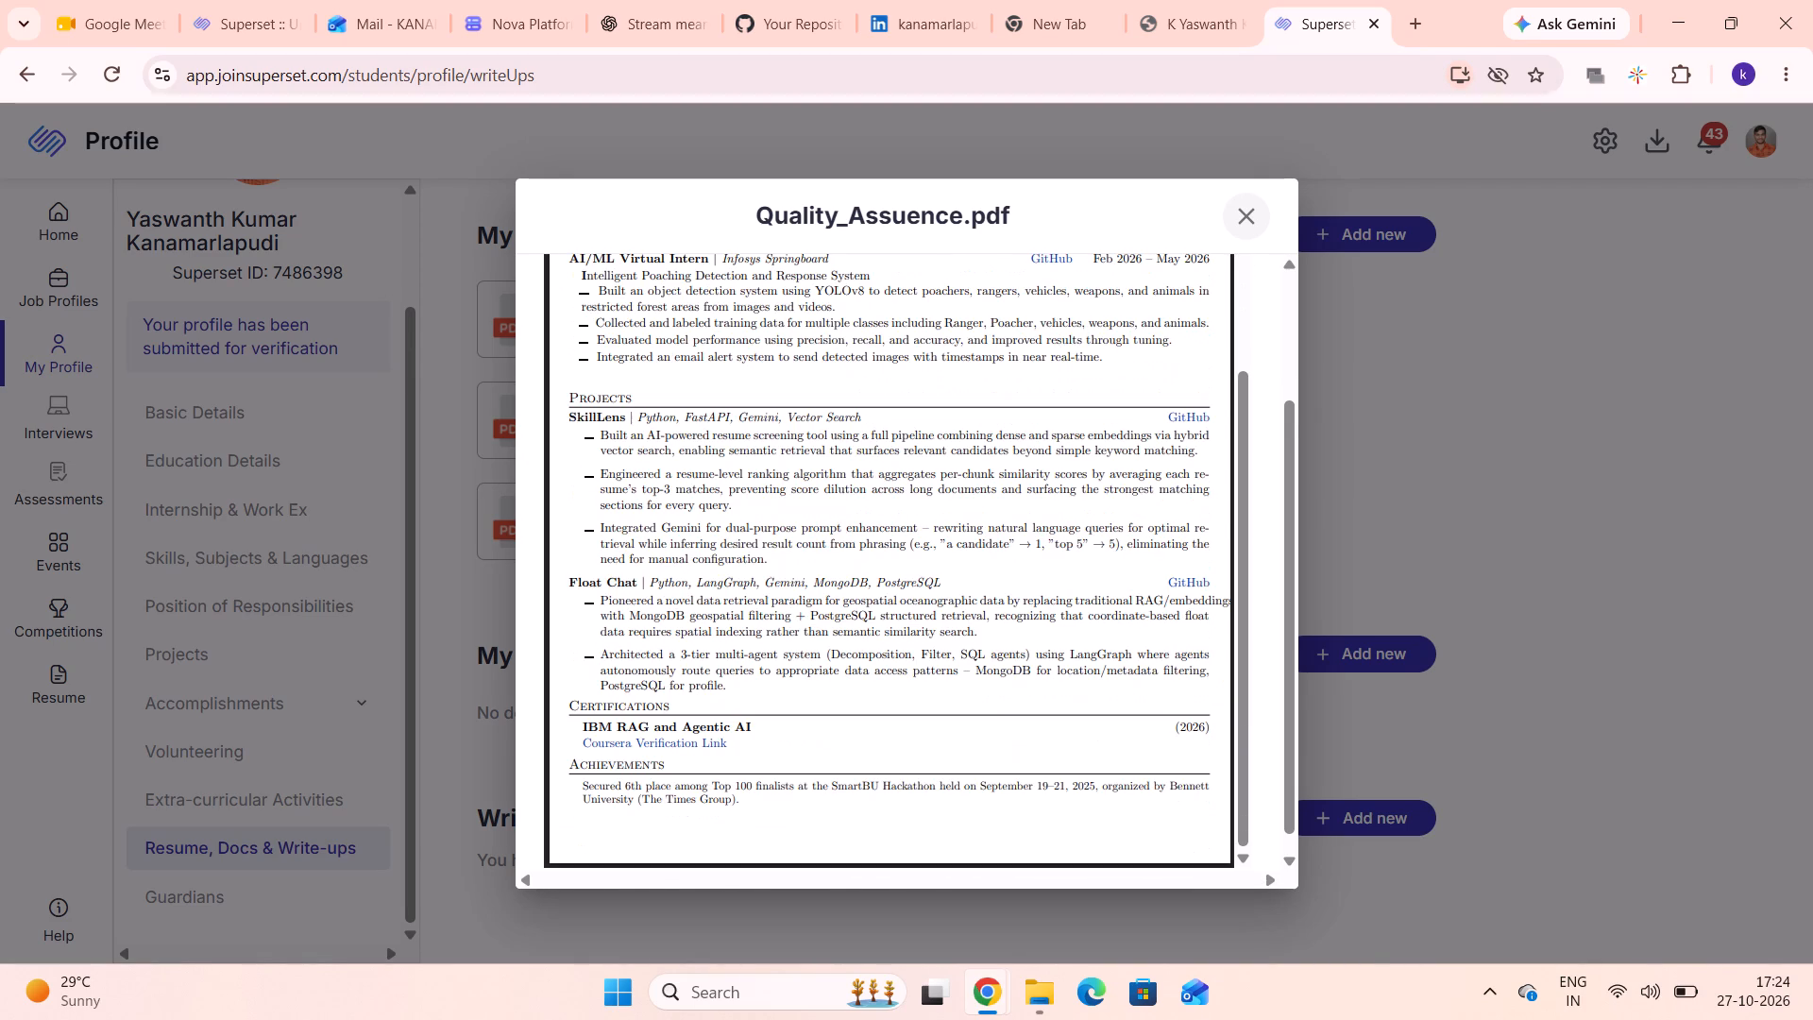
{"action": "left_click", "coordinate": [1240, 221]}
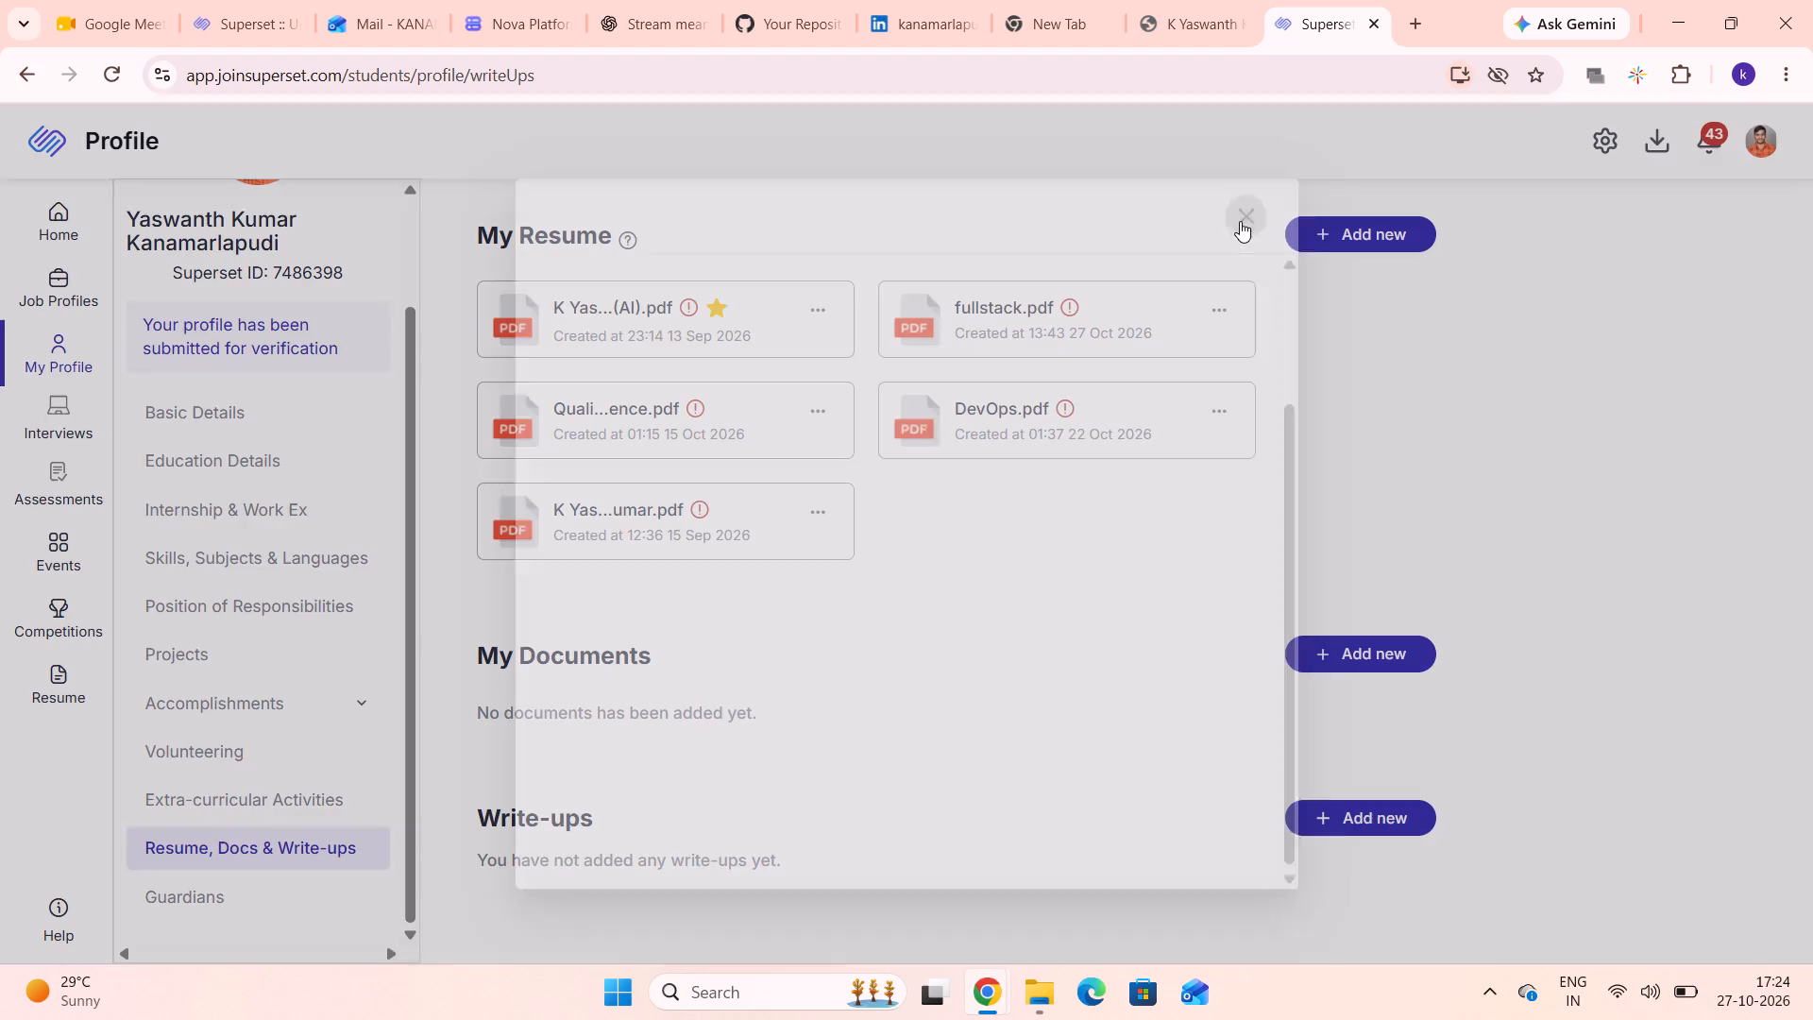
Download the Quality_Assuence.pdf resume from My Resume.
{"action": "left_click", "coordinate": [821, 420]}
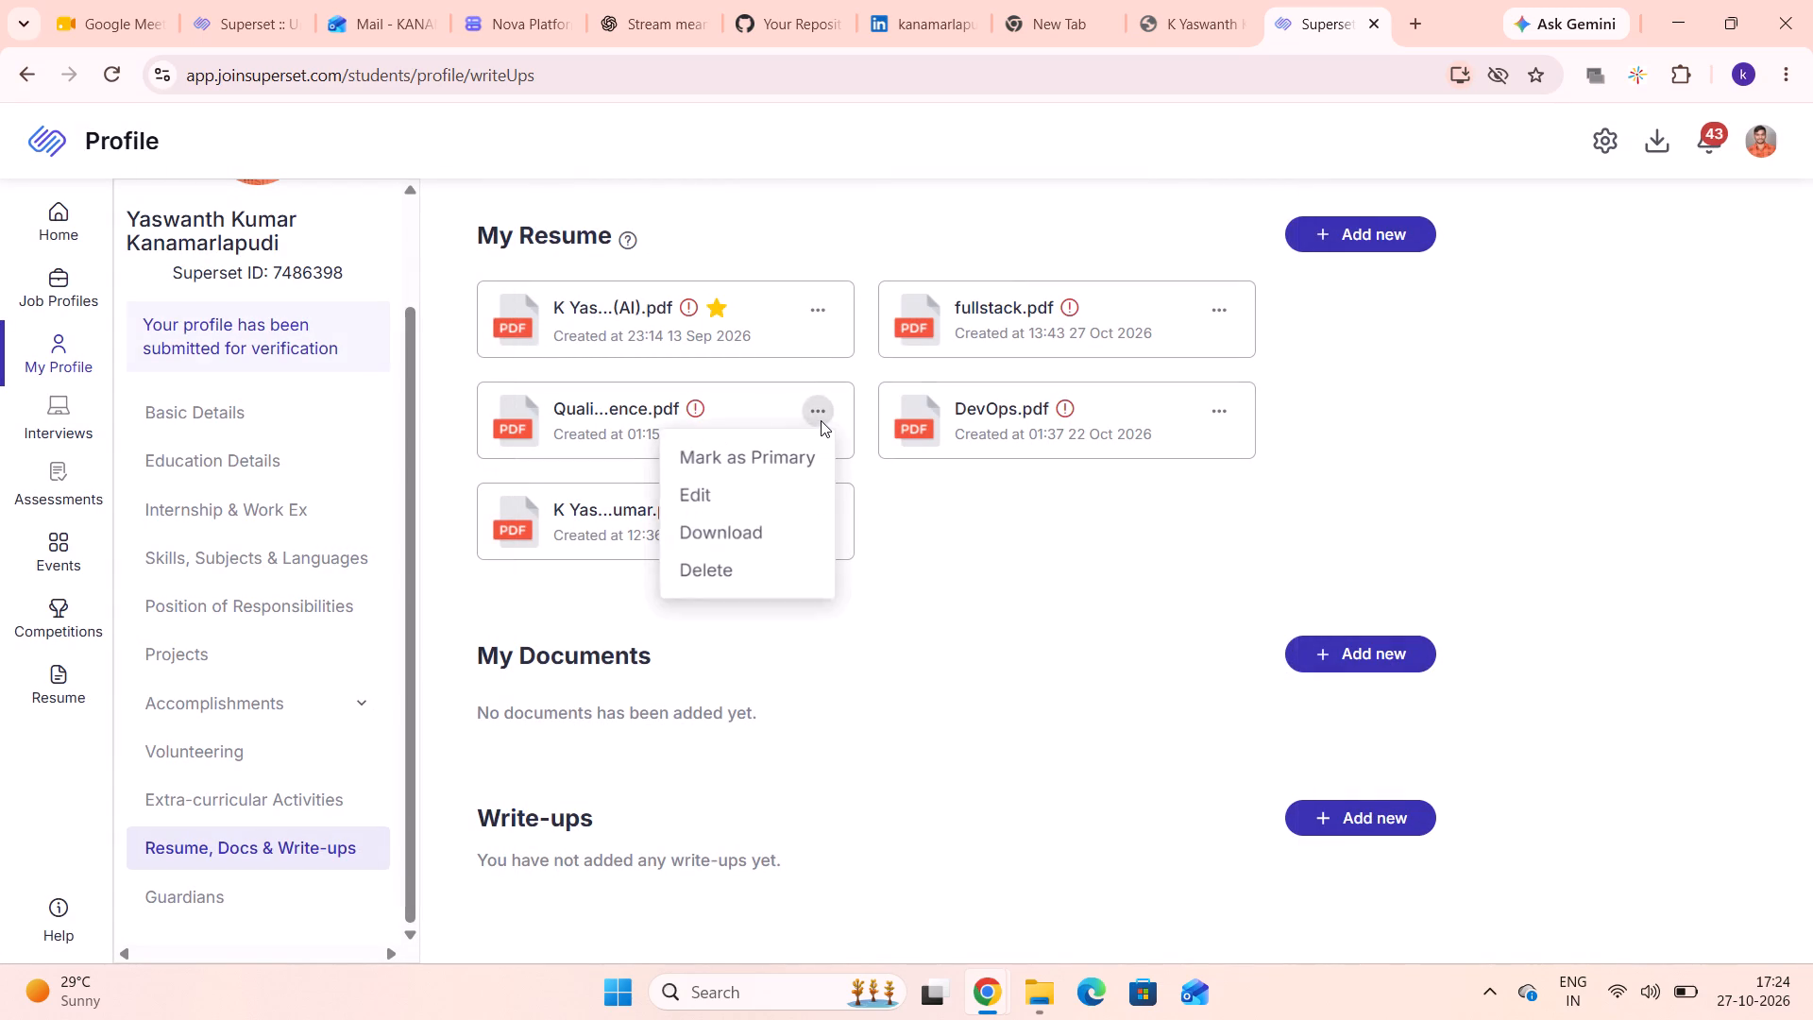
{"action": "left_click", "coordinate": [762, 542]}
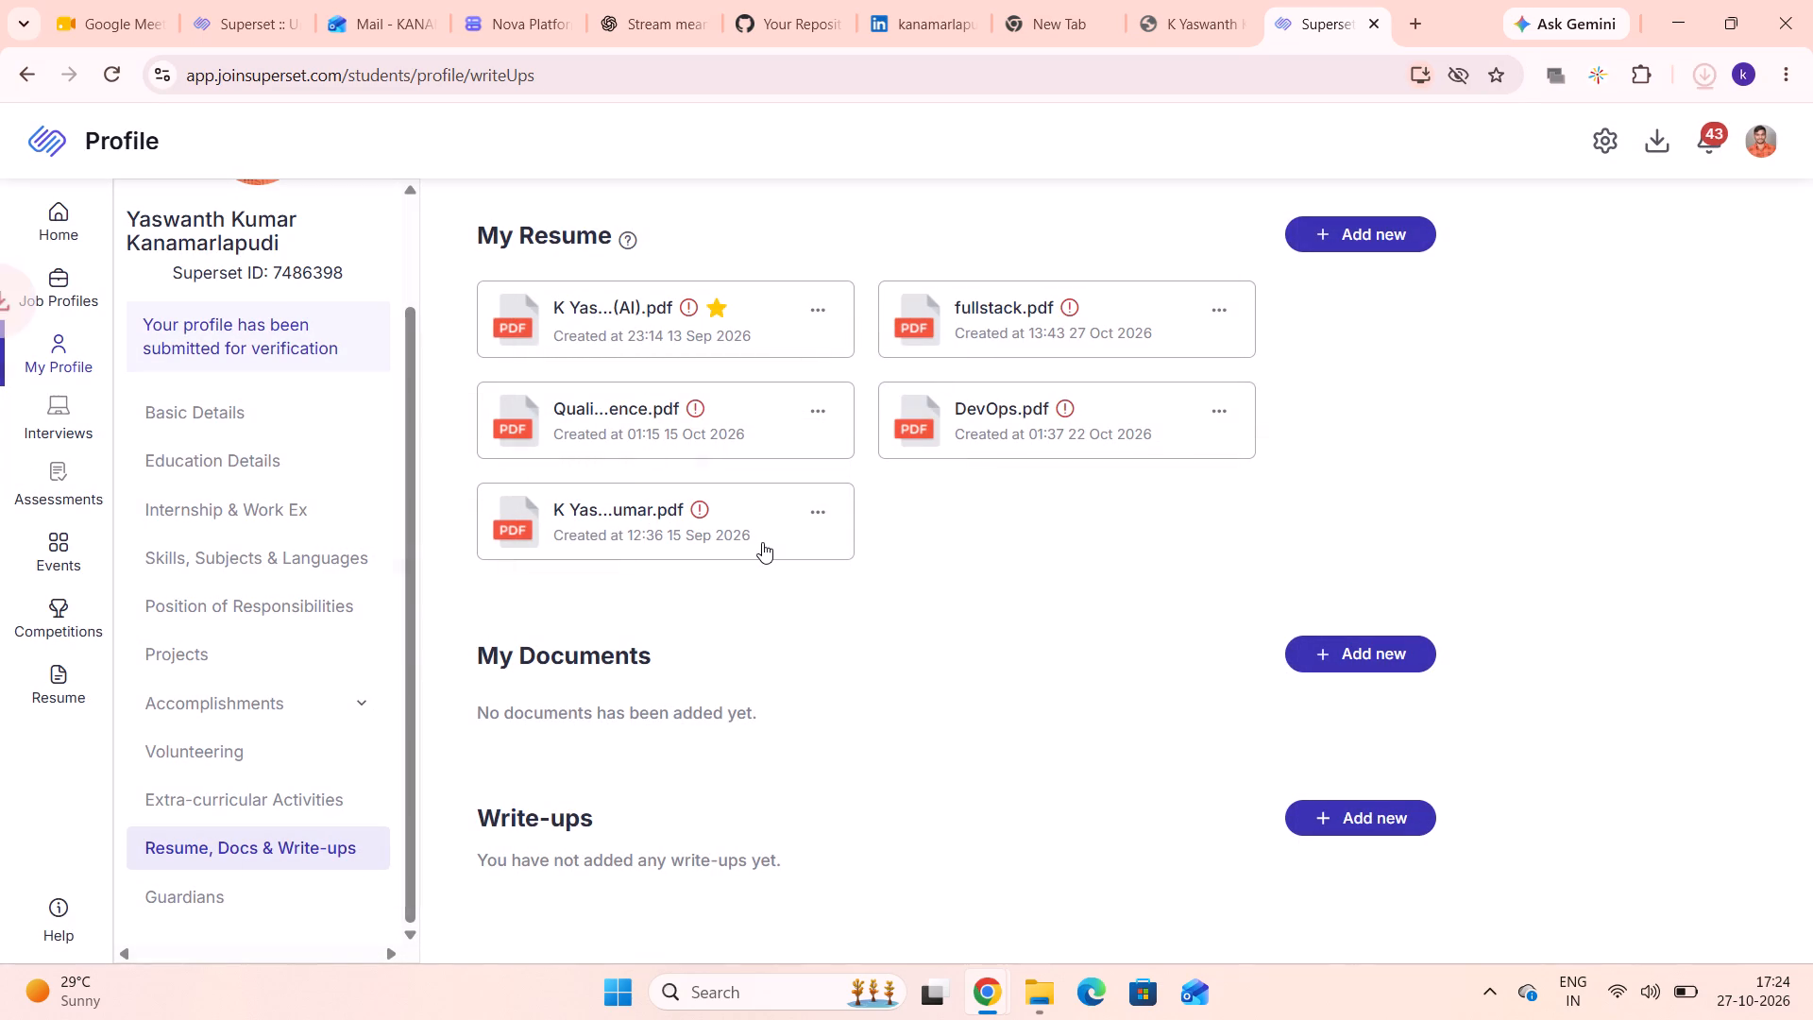
Open a new browser tab ready for a search or web address.
{"action": "left_click", "coordinate": [1408, 24]}
{"action": "left_click", "coordinate": [1210, 81]}
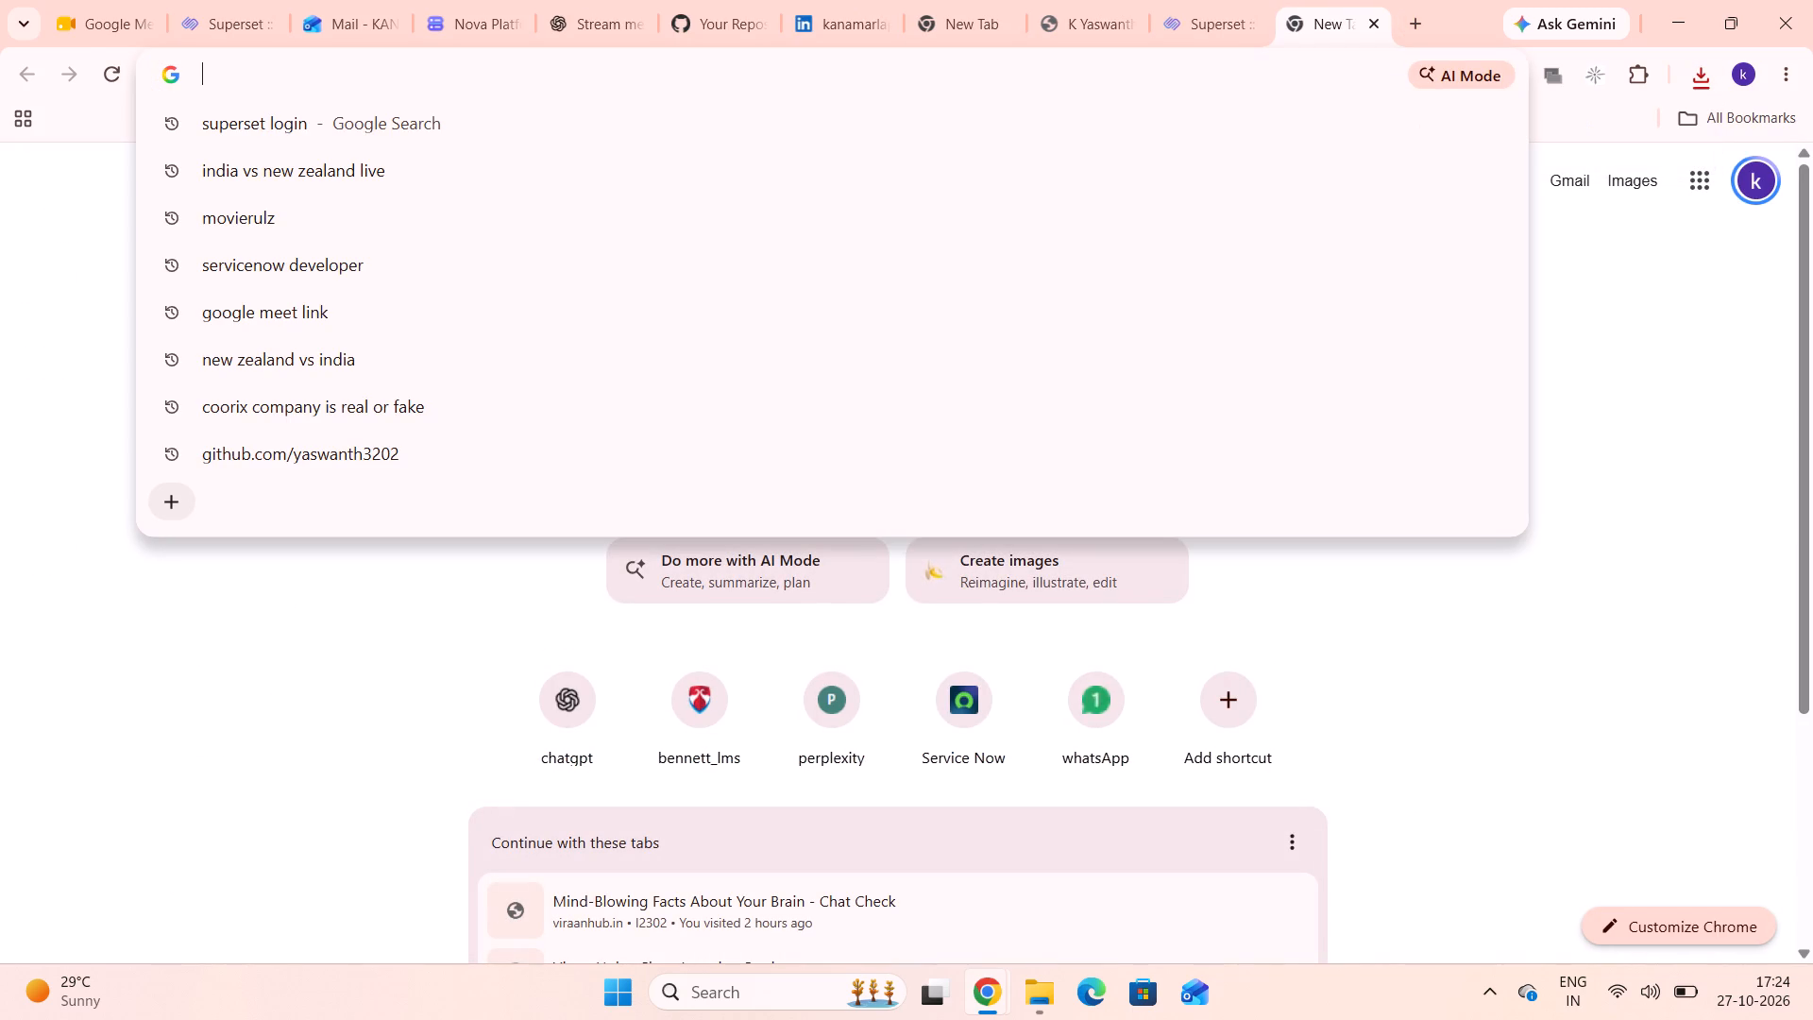
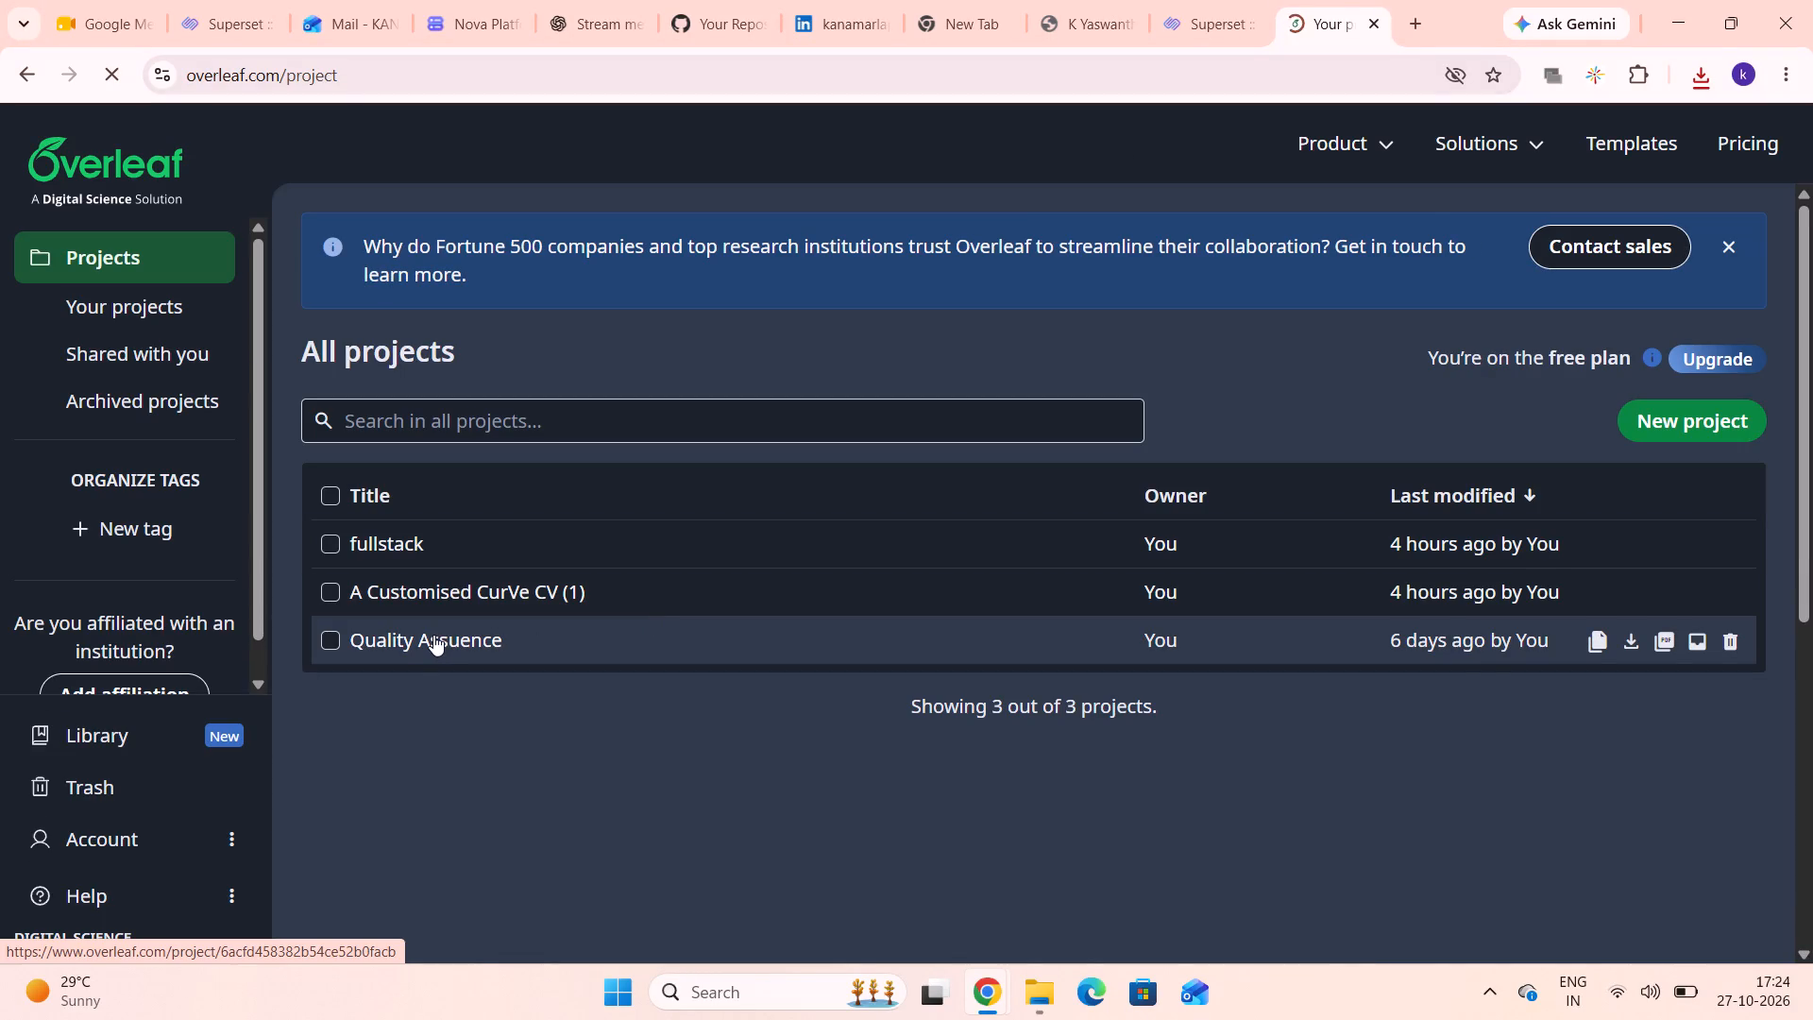
Open the Quality Assuence project from the Overleaf project list.
{"action": "left_click", "coordinate": [433, 635]}
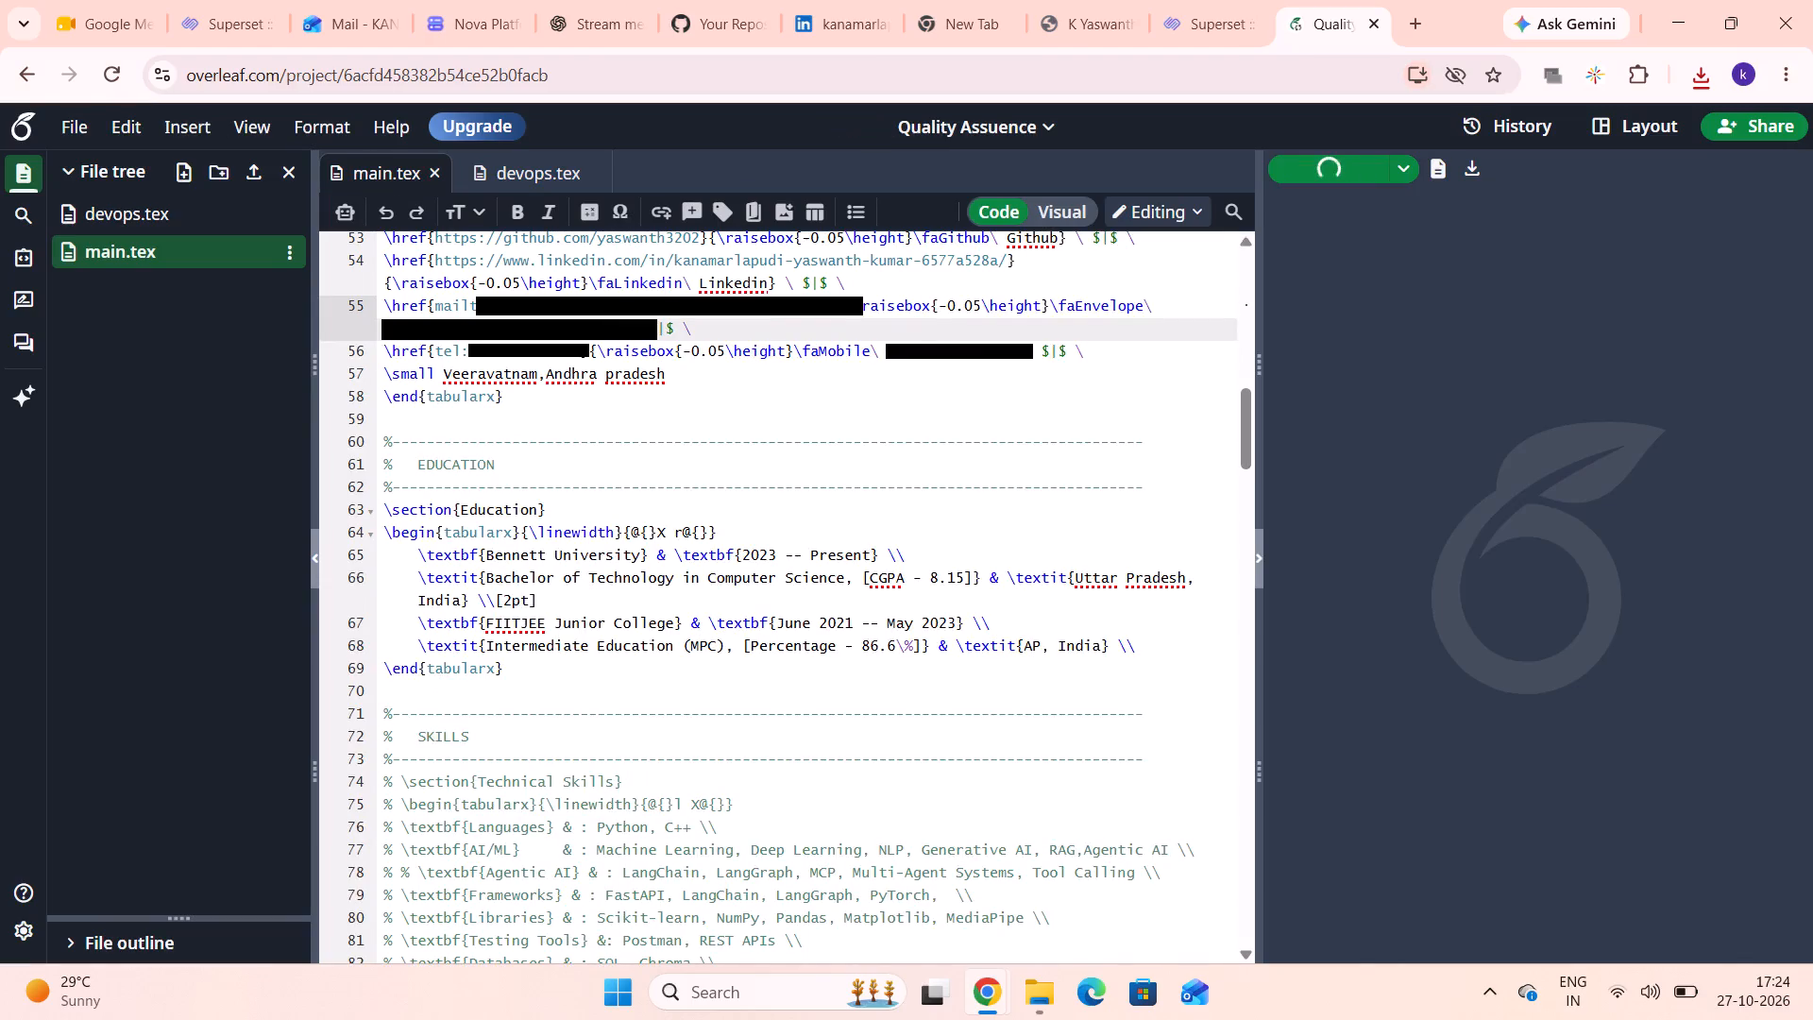
Look through the main.tex source alongside the compiled preview, examining the education, skills, experience and projects sections.
{"action": "scroll", "coordinate": [642, 726], "scroll_direction": "down", "scroll_amount": 2}
{"action": "scroll", "coordinate": [642, 726], "scroll_direction": "up", "scroll_amount": 2}
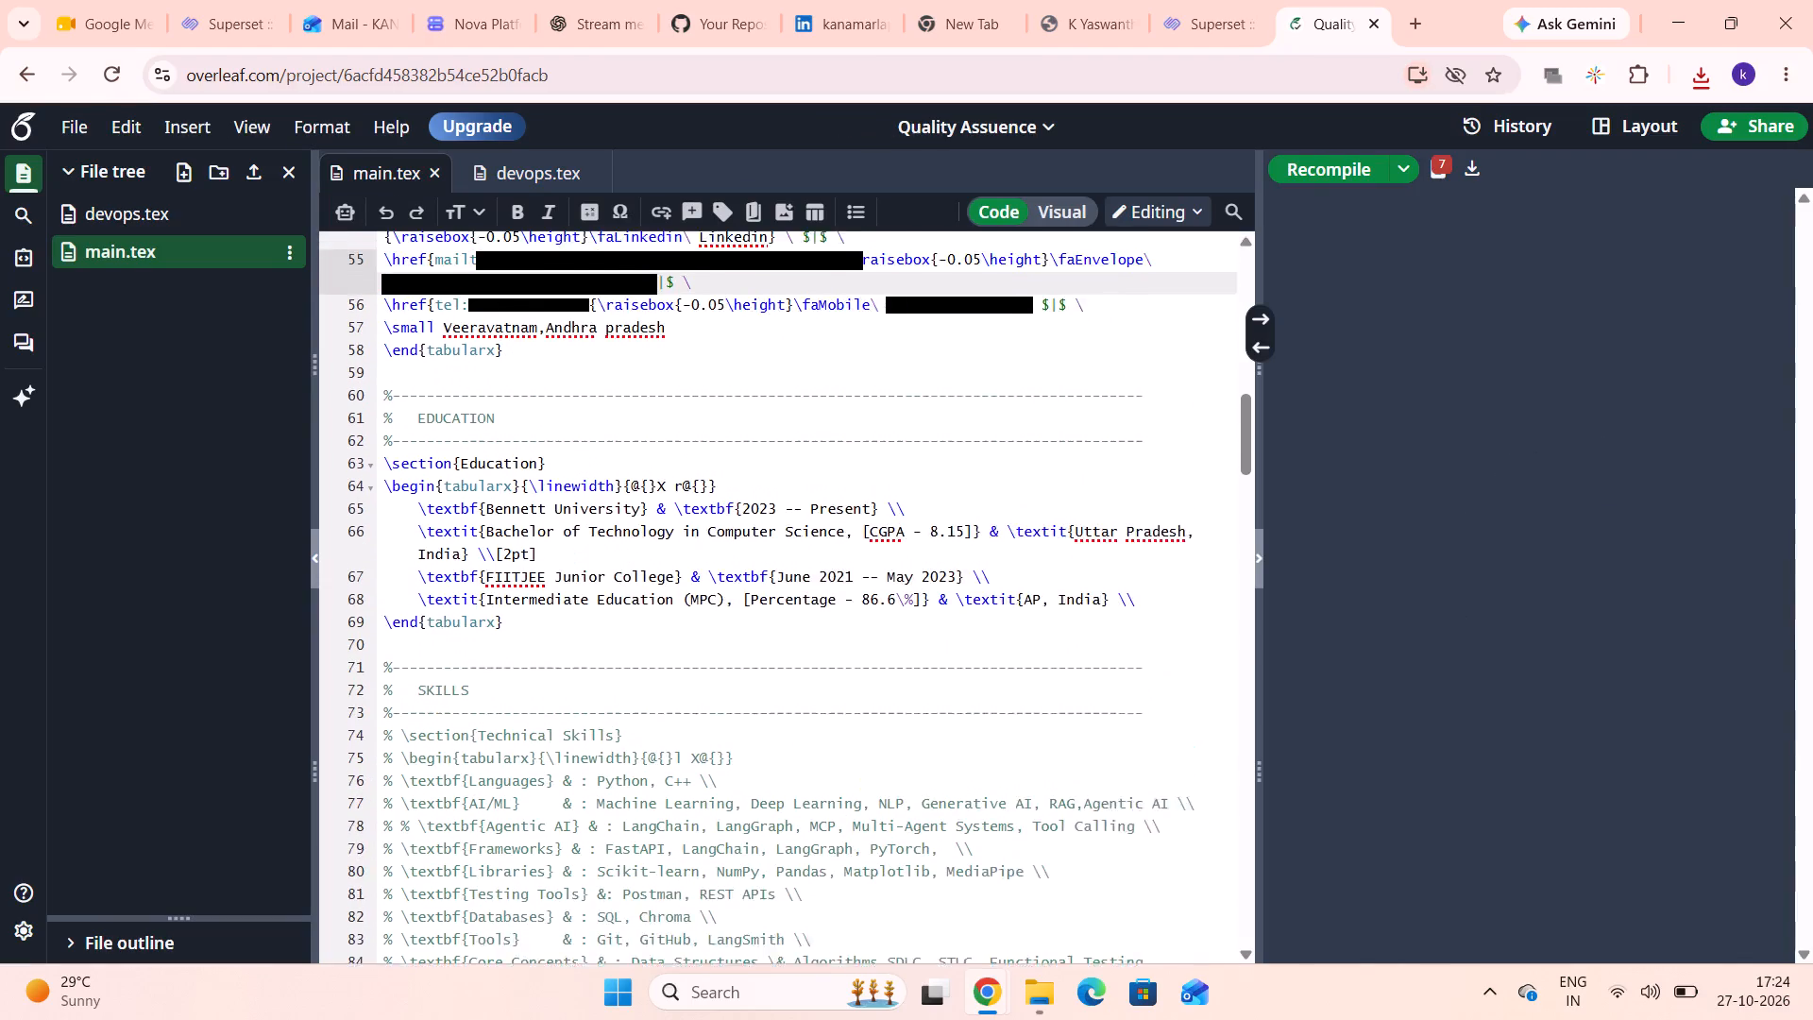
{"action": "scroll", "coordinate": [642, 726], "scroll_direction": "down", "scroll_amount": 4}
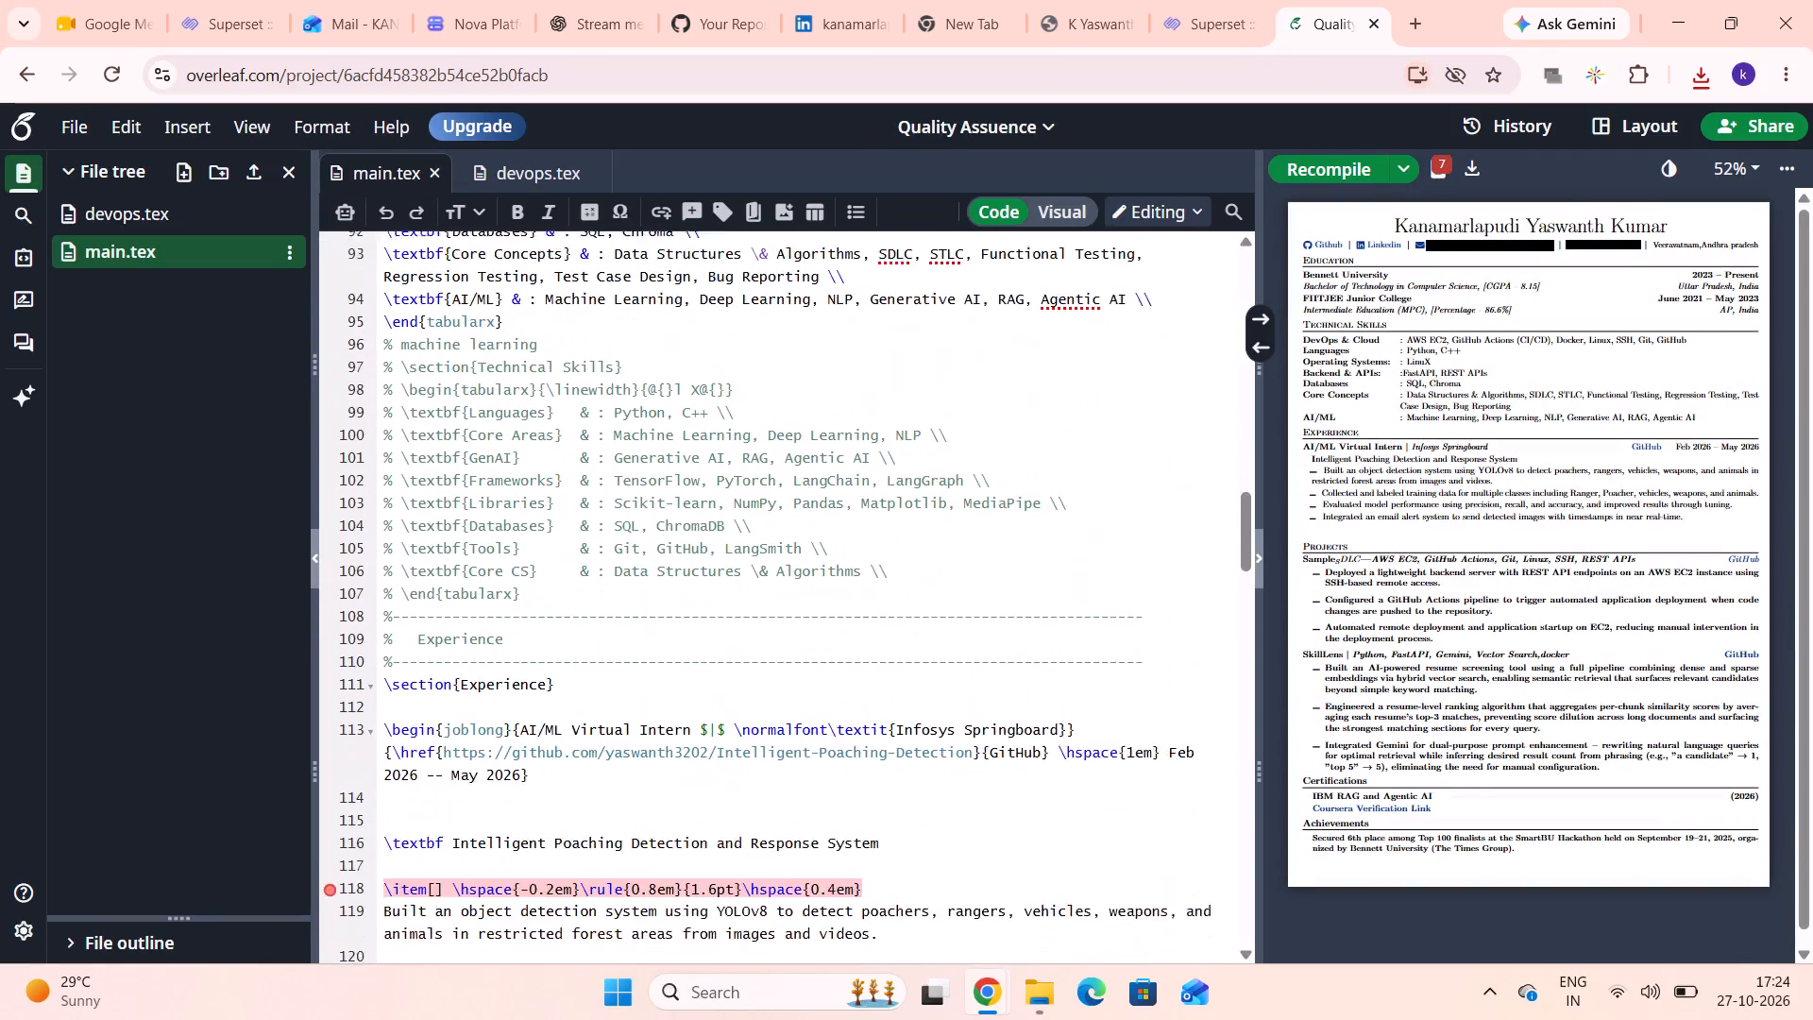
{"action": "scroll", "coordinate": [642, 726], "scroll_direction": "down", "scroll_amount": 1}
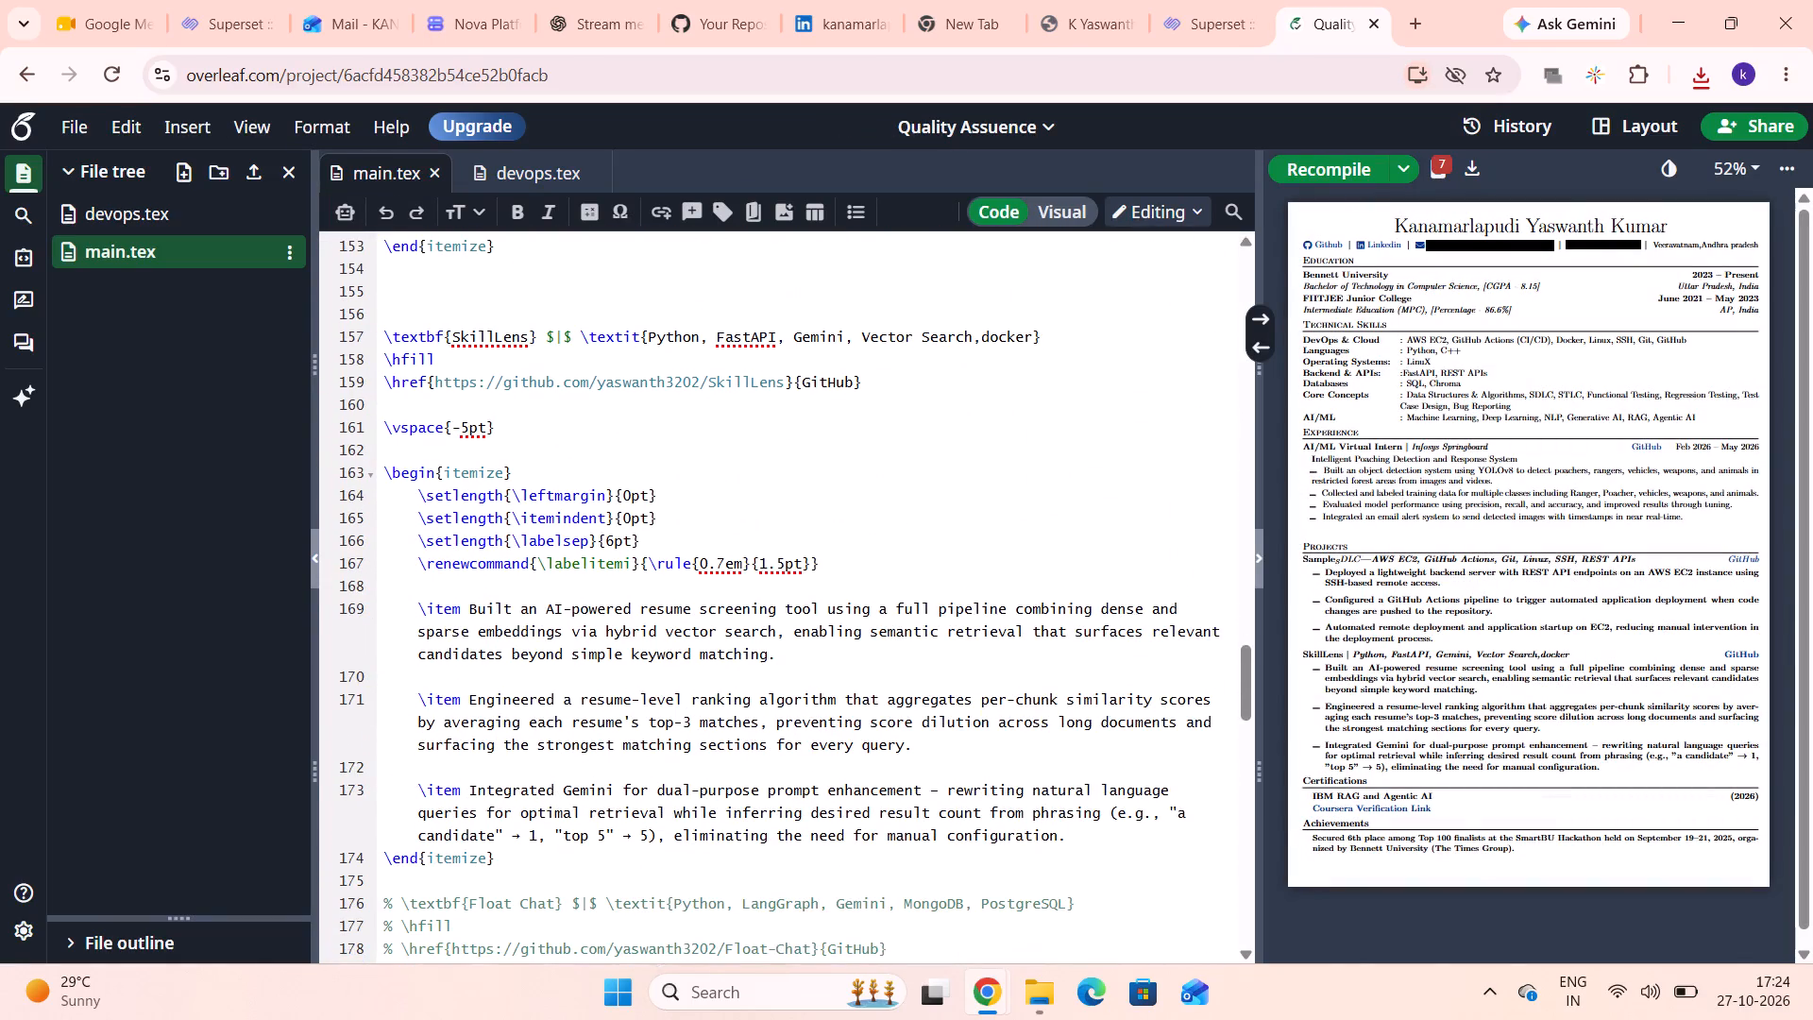
{"action": "scroll", "coordinate": [642, 726], "scroll_direction": "down", "scroll_amount": 1}
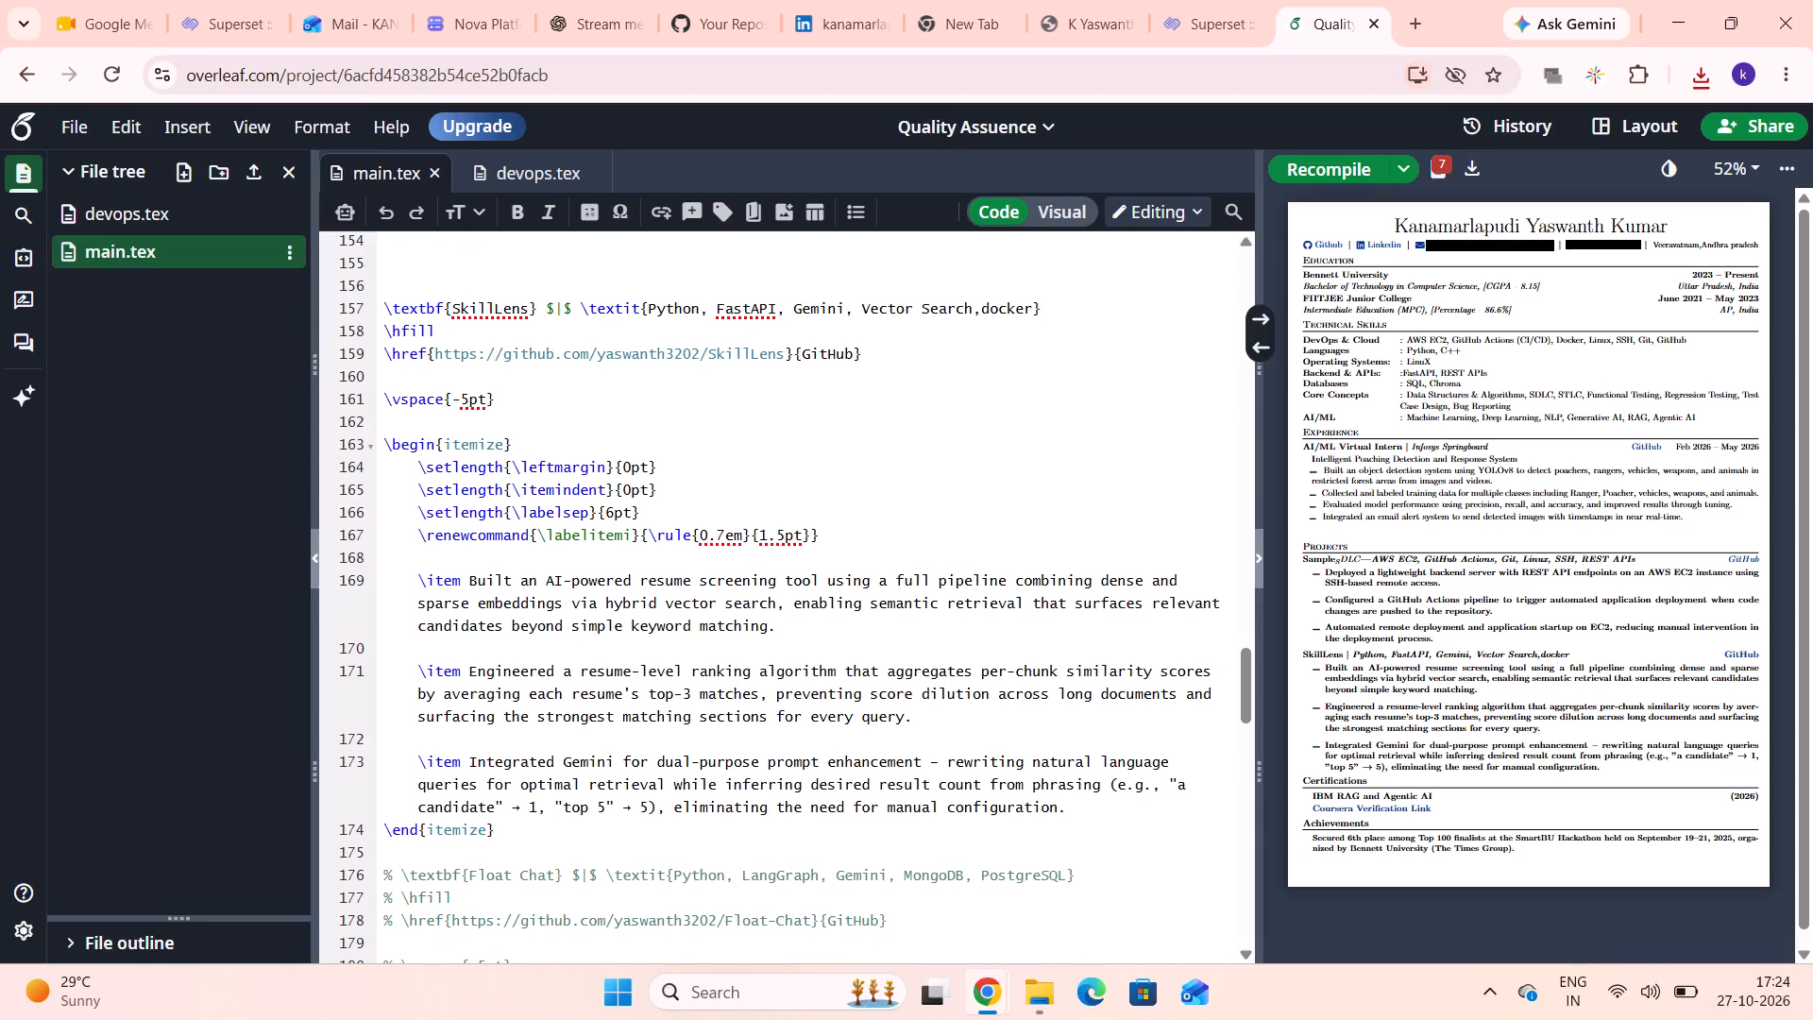
{"action": "left_click_drag", "start_coordinate": [1314, 737], "coordinate": [1279, 678]}
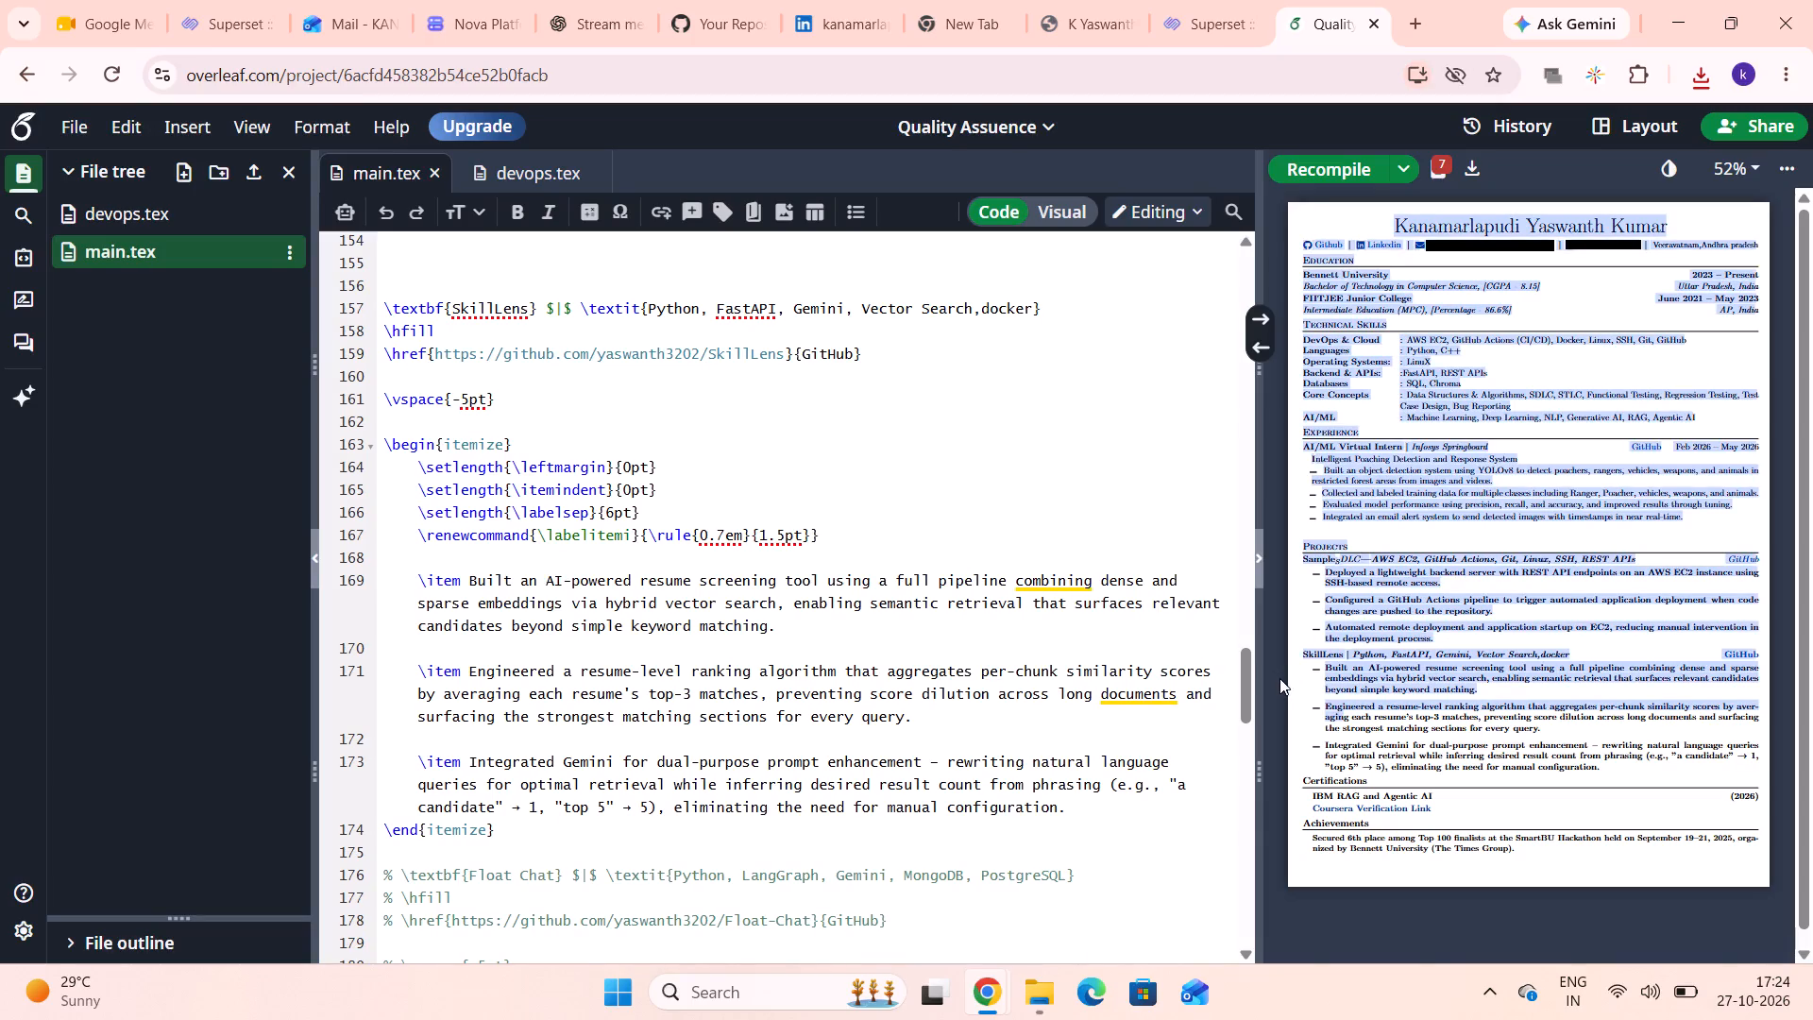
{"action": "left_click", "coordinate": [1374, 754]}
{"action": "scroll", "coordinate": [935, 773], "scroll_direction": "down", "scroll_amount": 2}
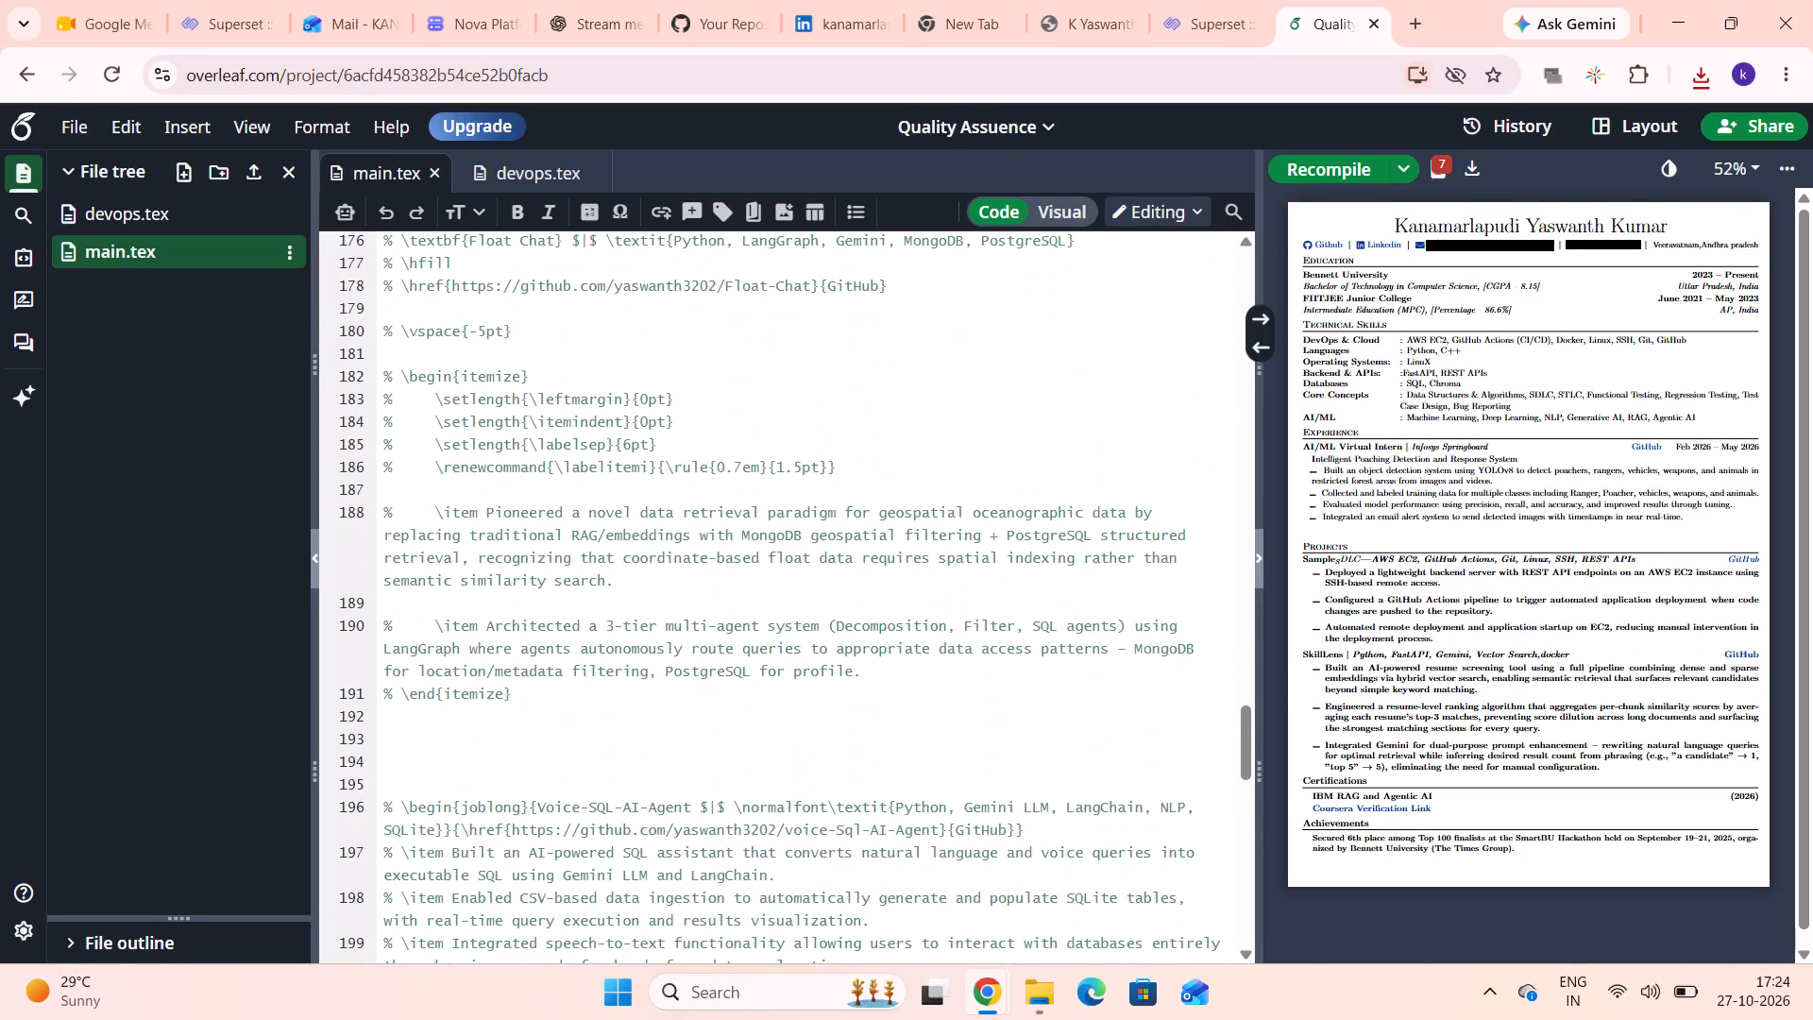
Comment out the whole Sample_SDLC project entry under the Projects section of main.tex and recompile the resume.
{"action": "scroll", "coordinate": [935, 810], "scroll_direction": "up", "scroll_amount": 3}
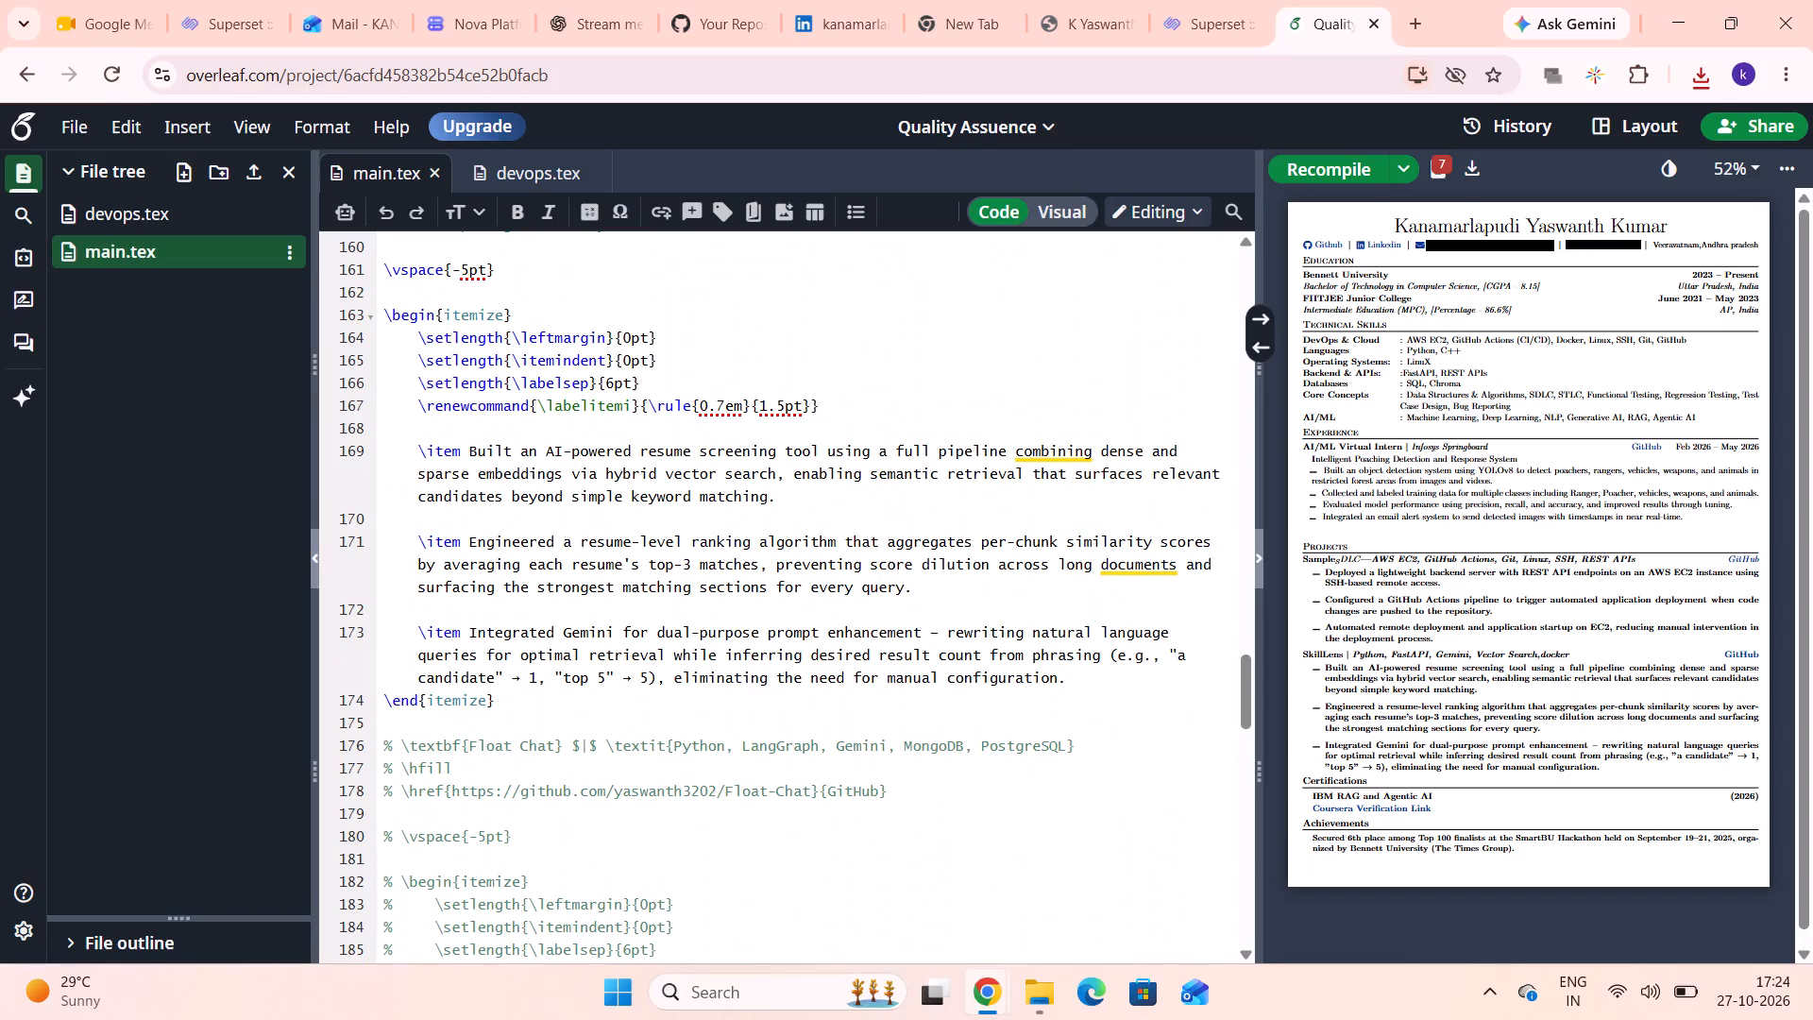
{"action": "scroll", "coordinate": [522, 716], "scroll_direction": "up", "scroll_amount": 2}
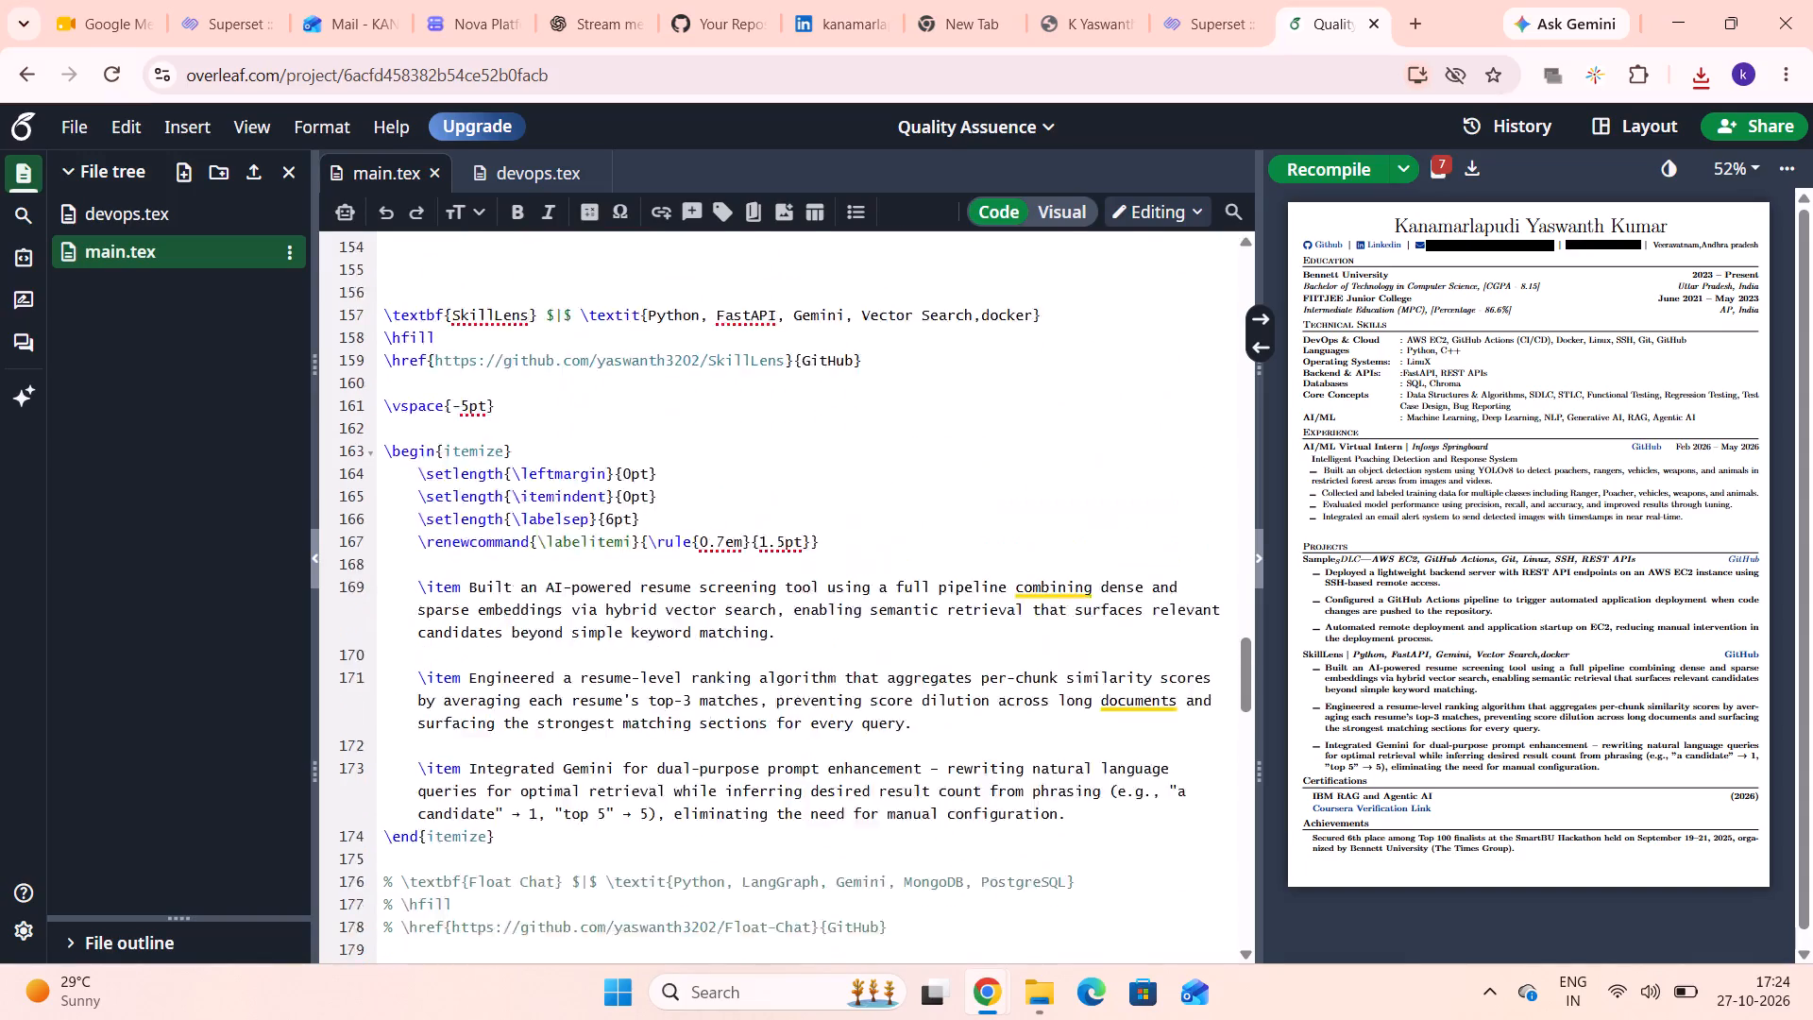
{"action": "scroll", "coordinate": [522, 716], "scroll_direction": "up", "scroll_amount": 2}
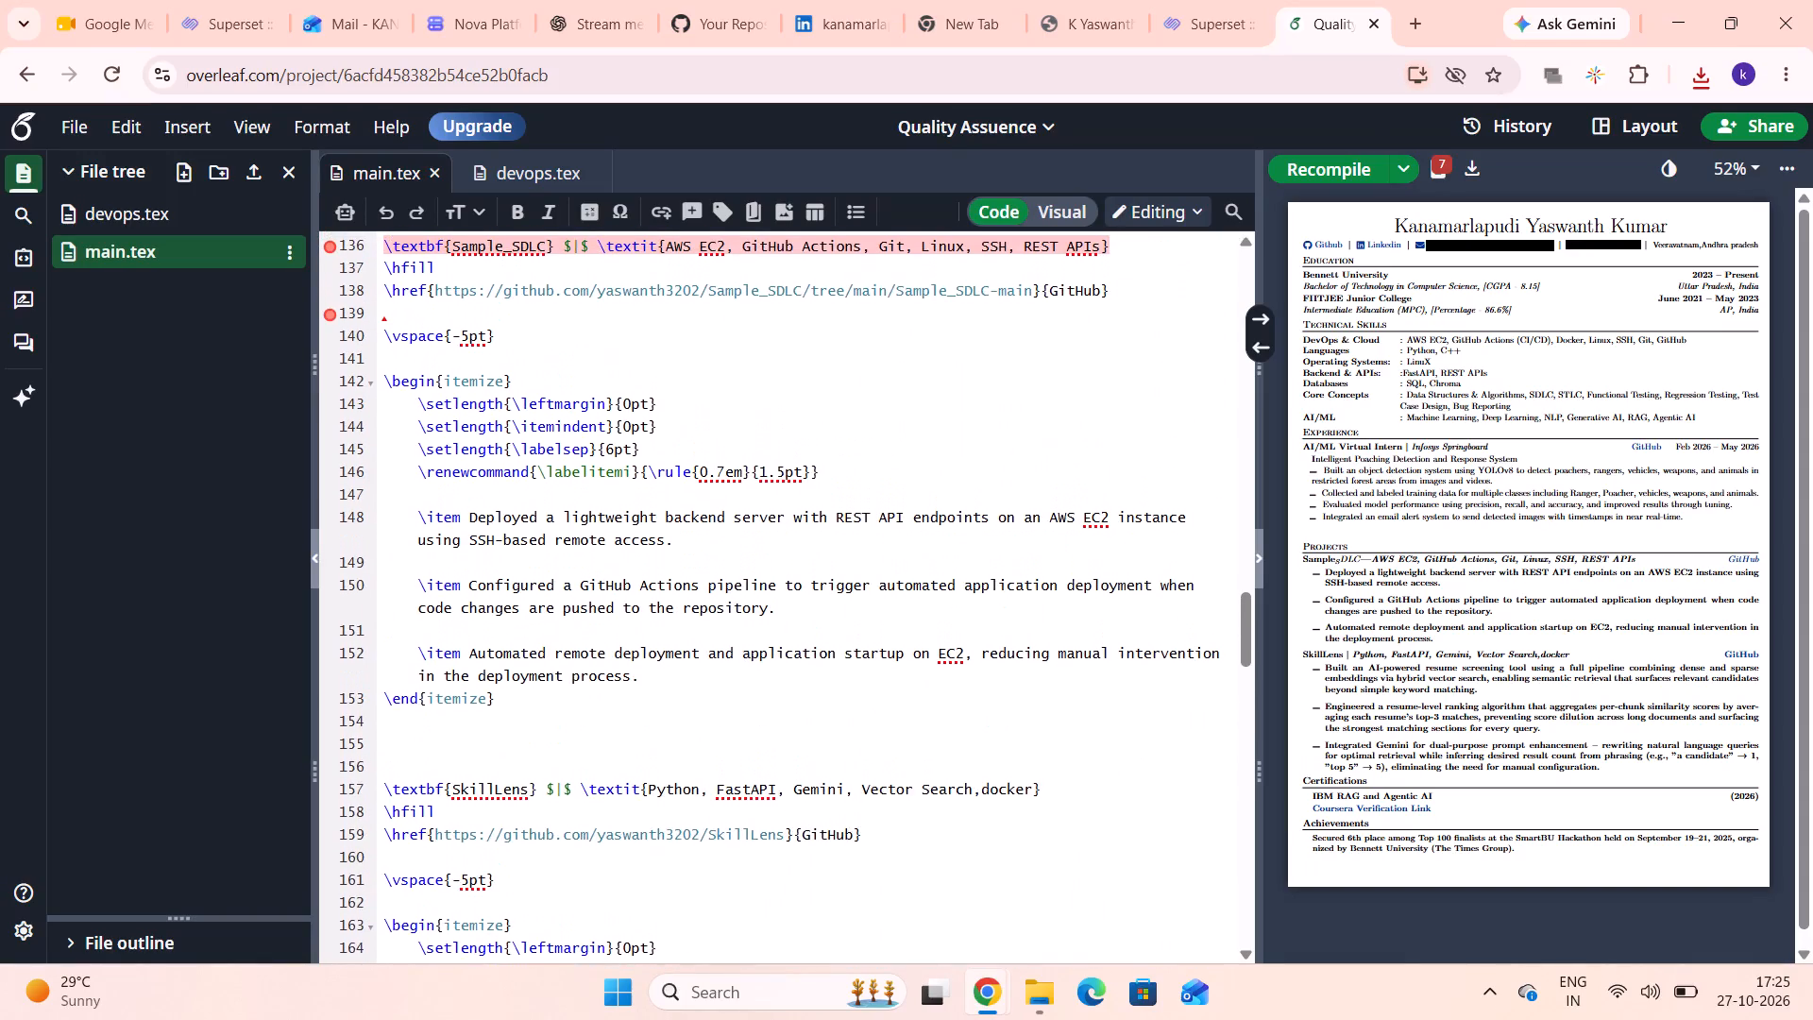
{"action": "scroll", "coordinate": [522, 716], "scroll_direction": "up", "scroll_amount": 2}
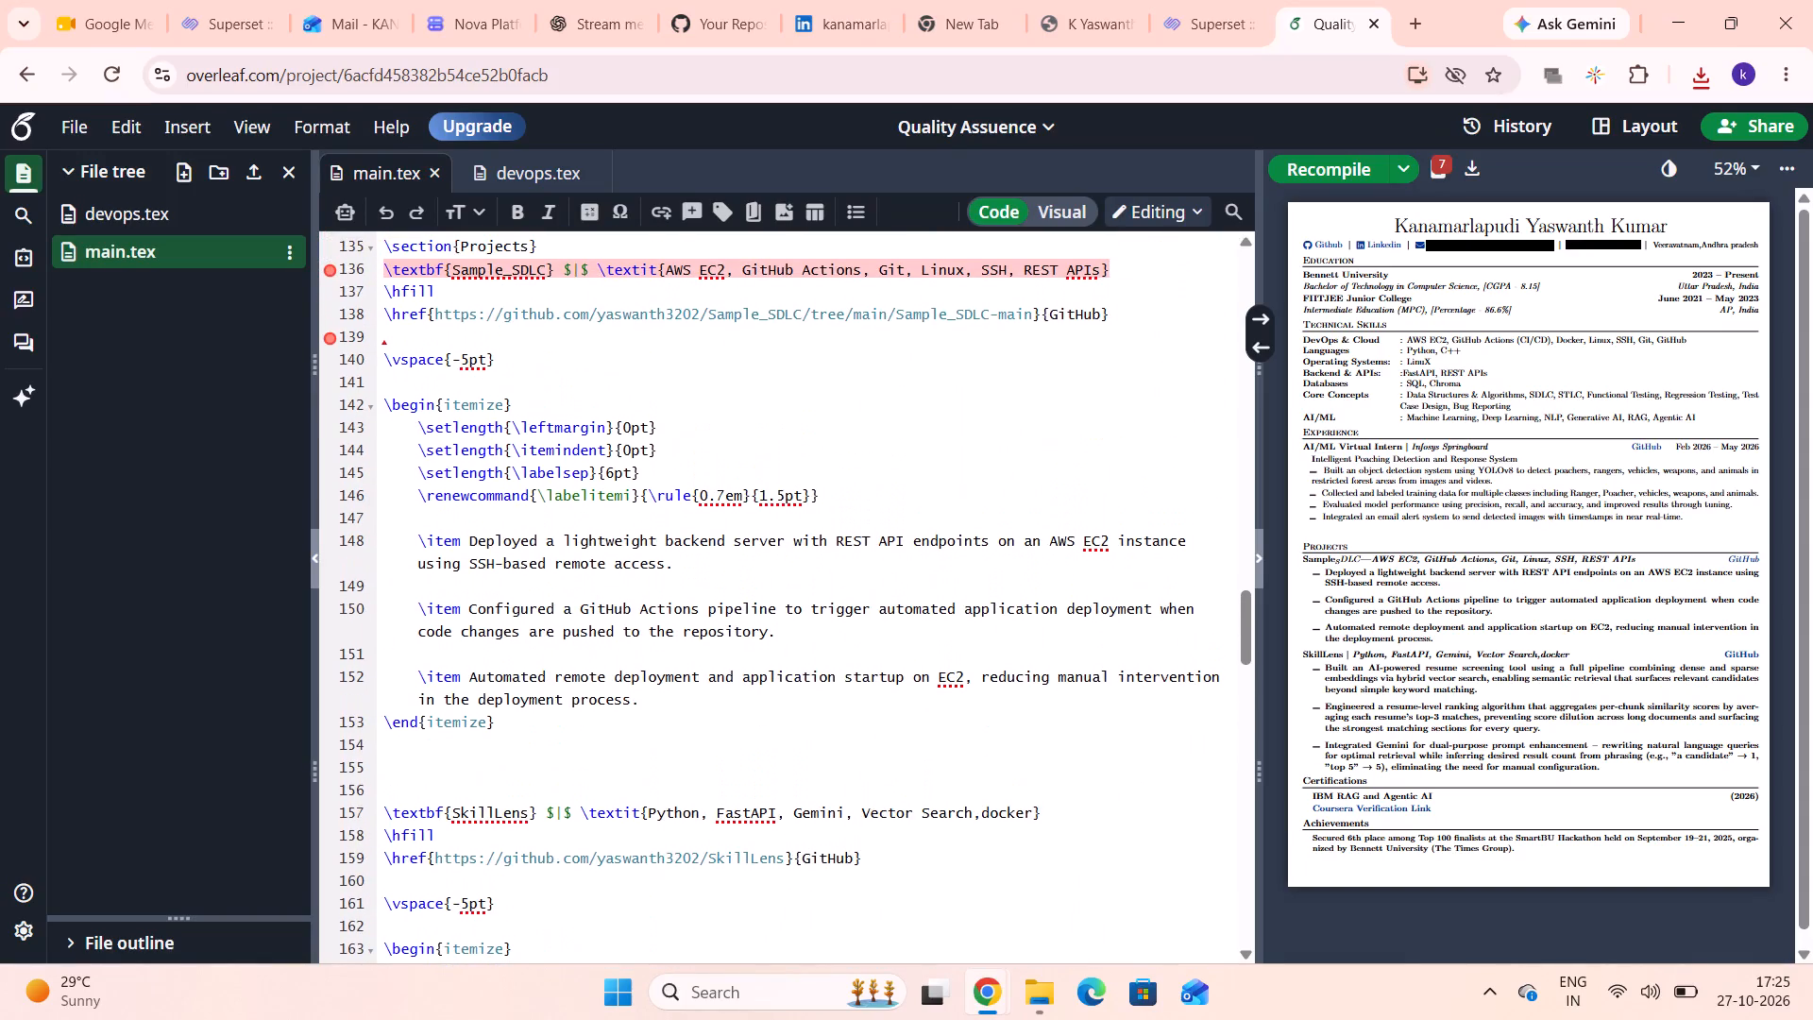
{"action": "left_click_drag", "start_coordinate": [515, 738], "coordinate": [400, 250]}
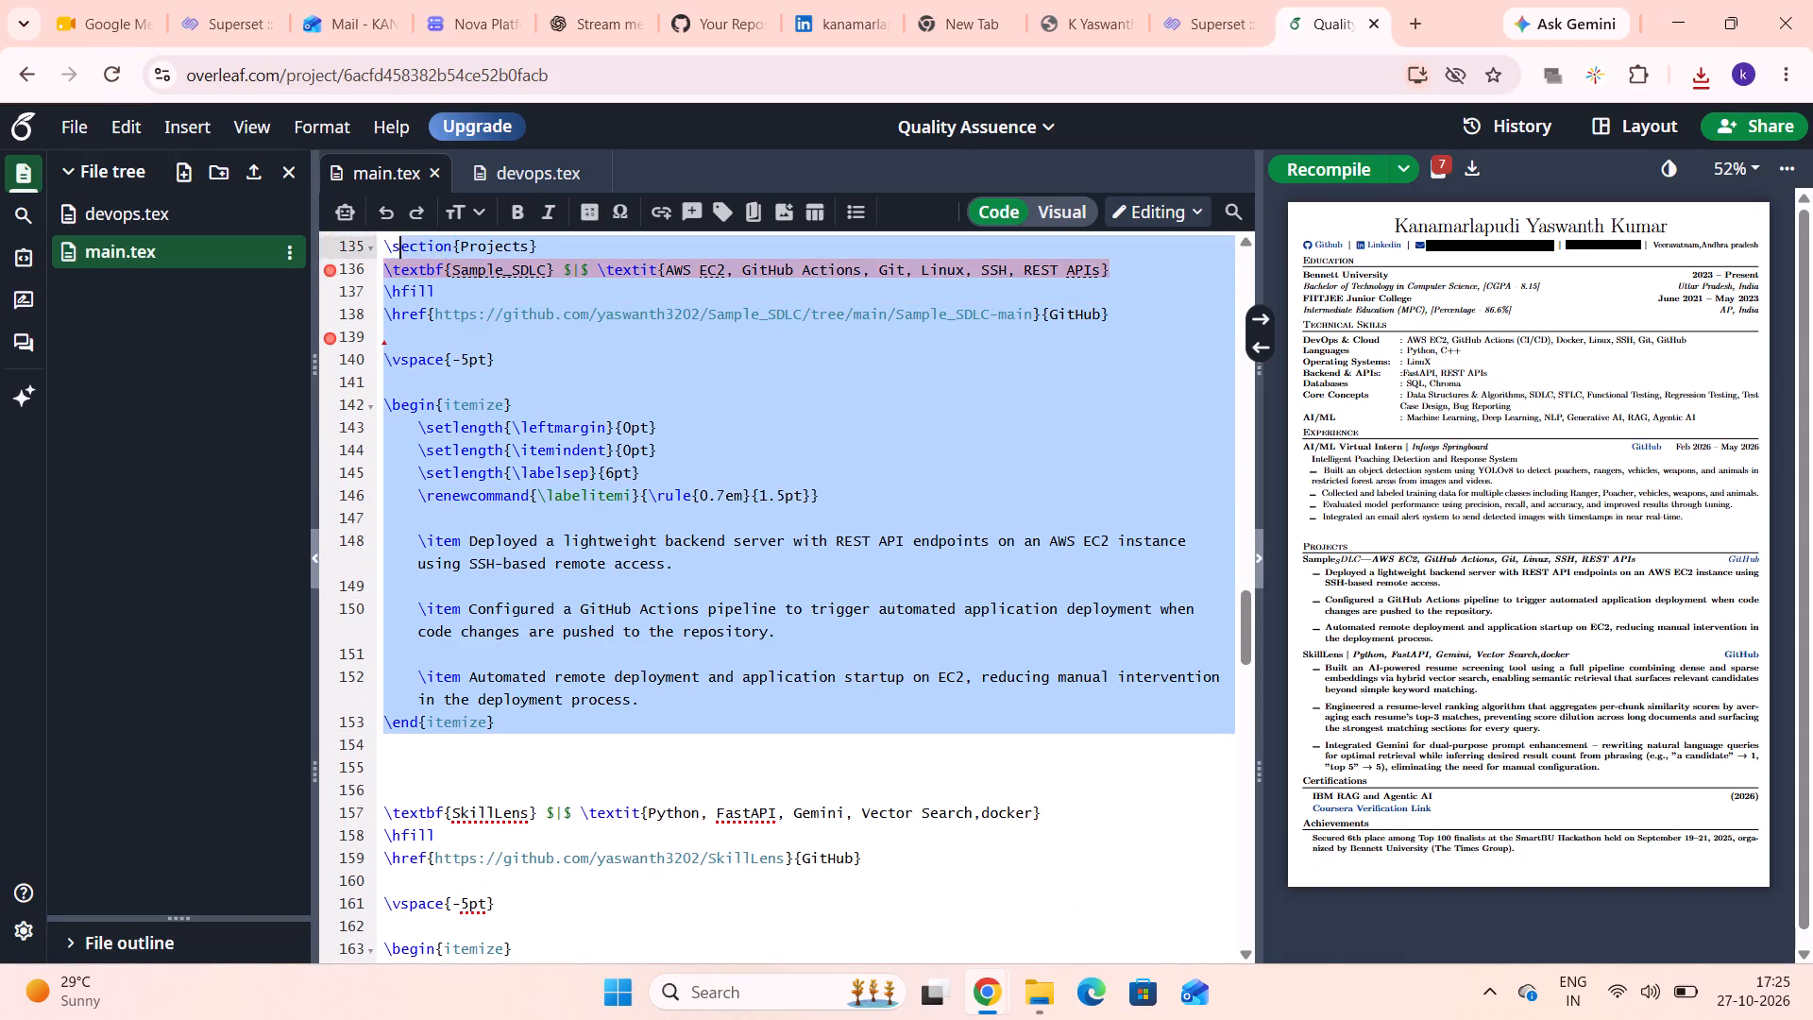
{"action": "left_click_drag", "start_coordinate": [400, 250], "coordinate": [373, 279]}
{"action": "key", "text": "ctrl+slash"}
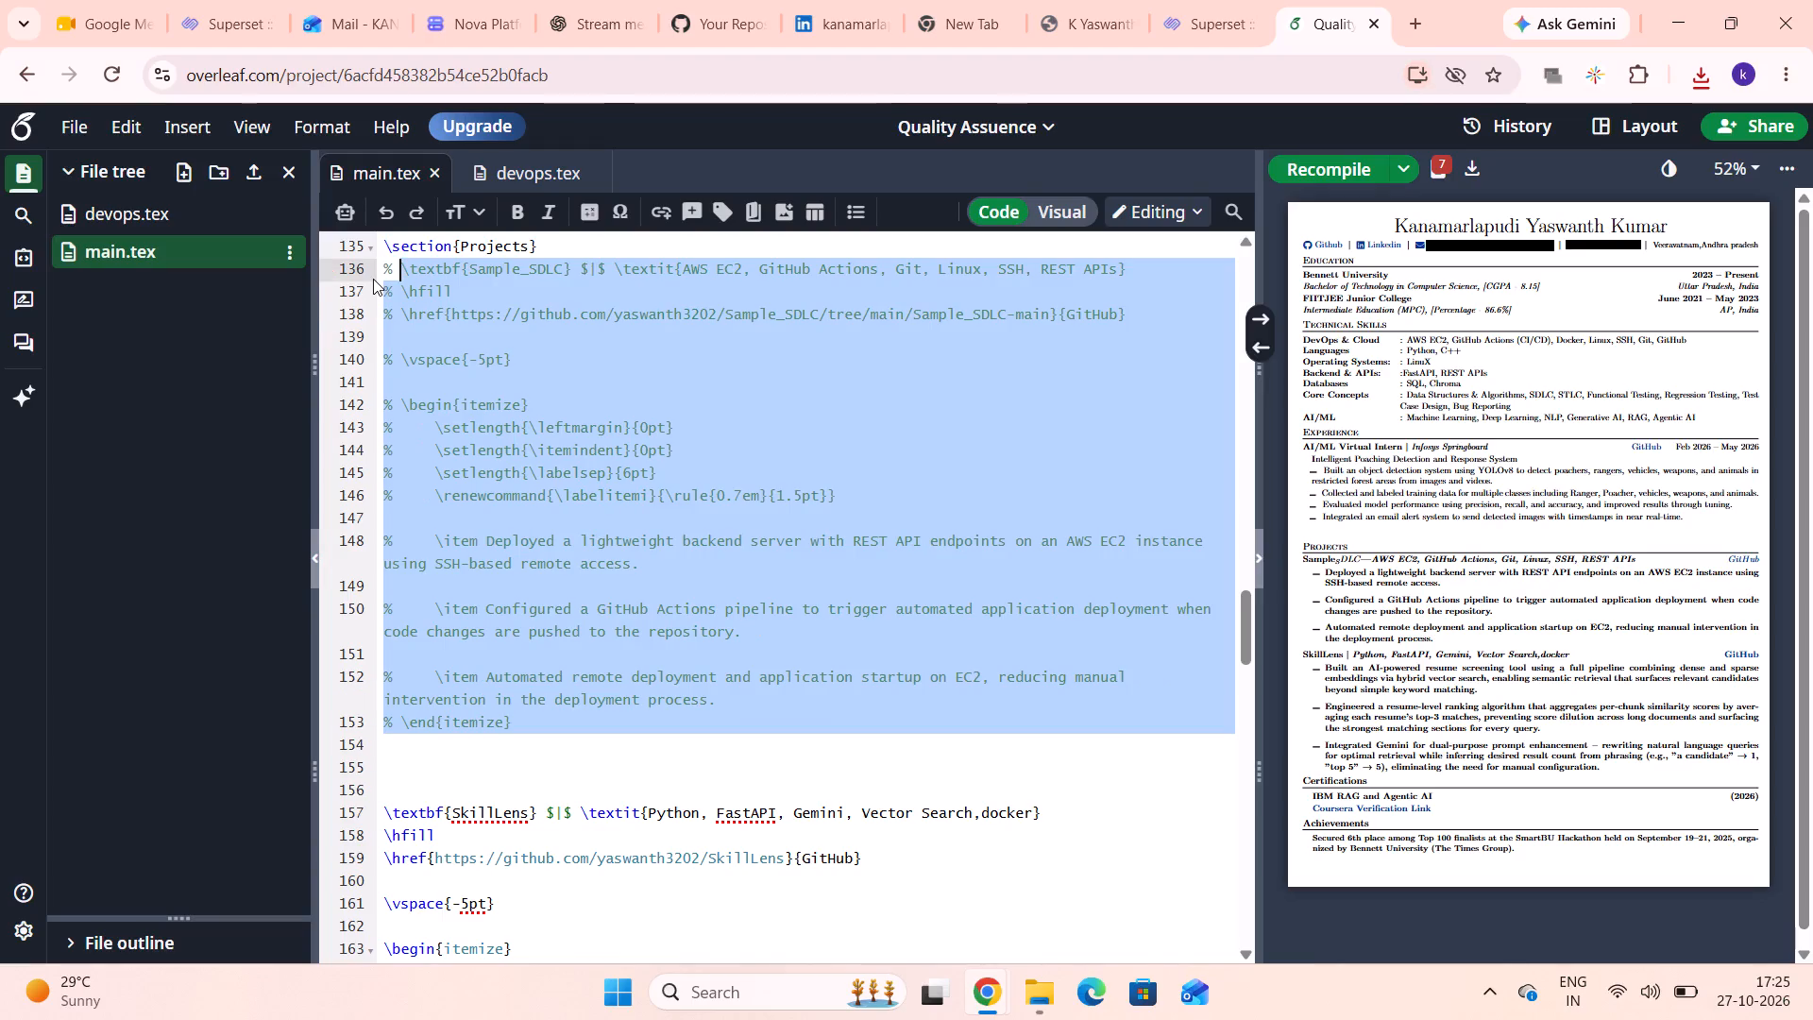
{"action": "left_click", "coordinate": [606, 421]}
{"action": "key", "text": "ctrl+s"}
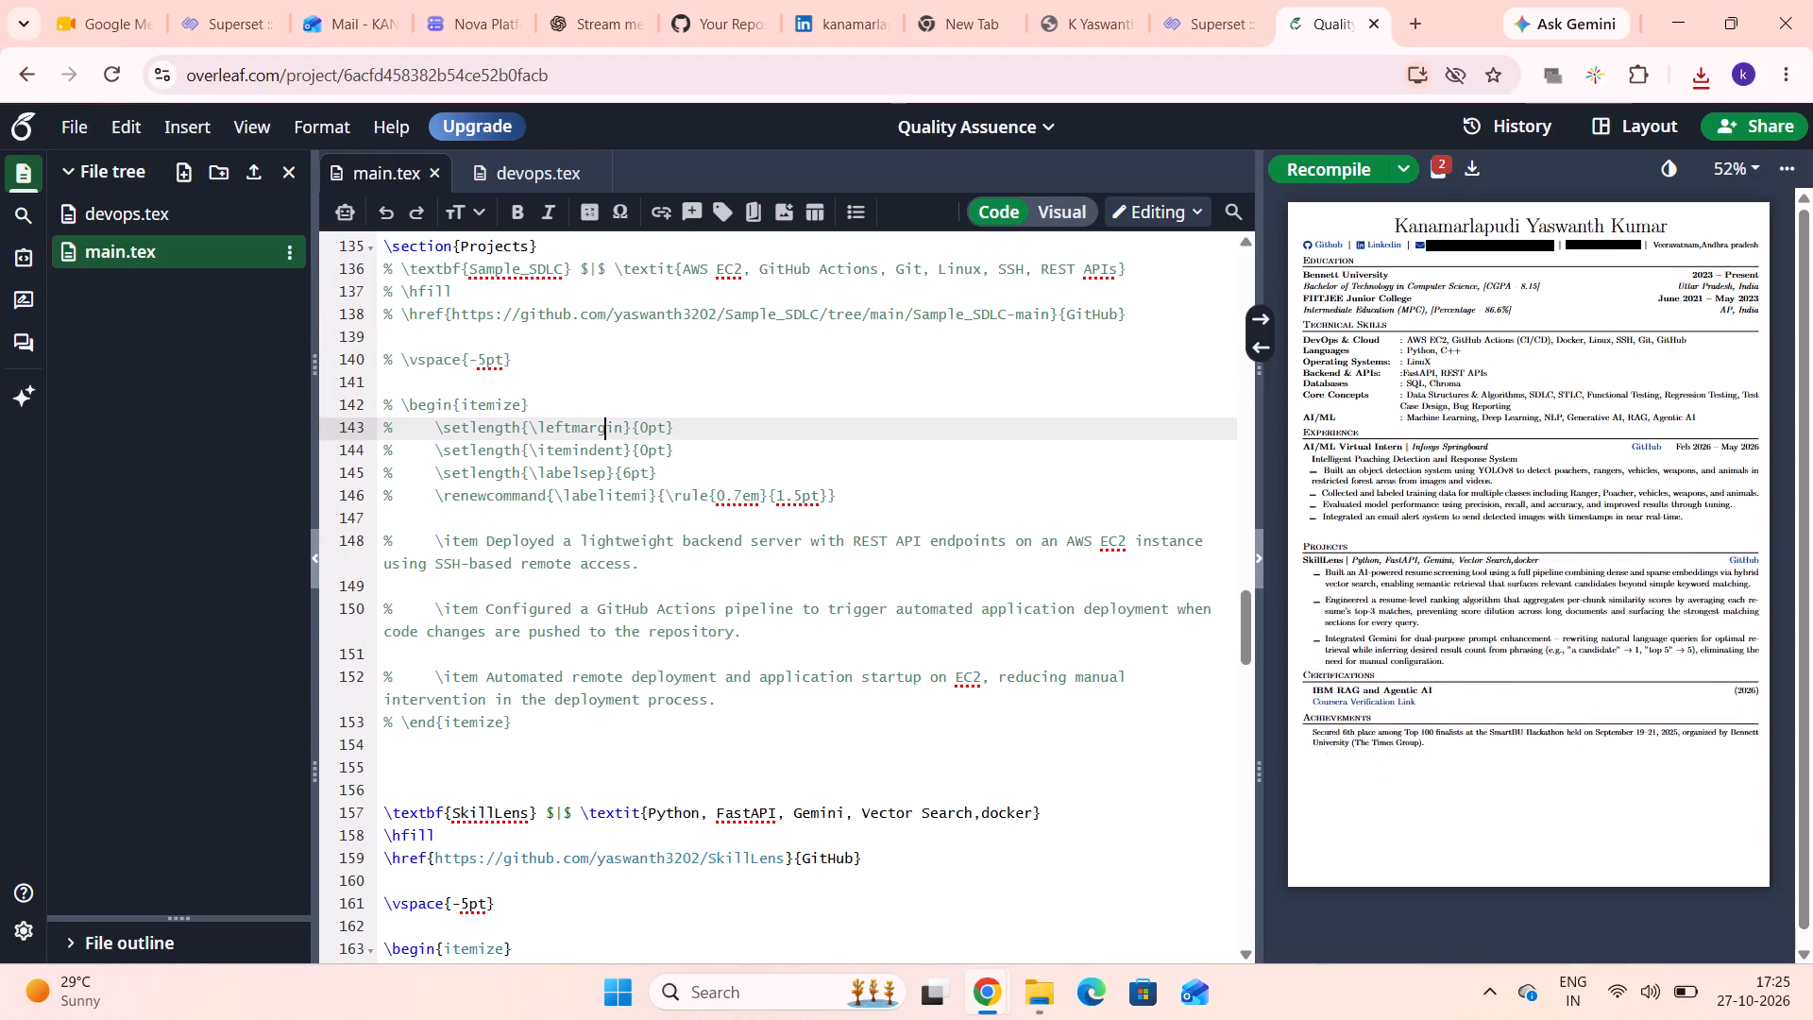
Uncomment the Float Chat project entry, from its title line through its closing itemize line, and recompile the resume.
{"action": "scroll", "coordinate": [606, 421], "scroll_direction": "down", "scroll_amount": 2}
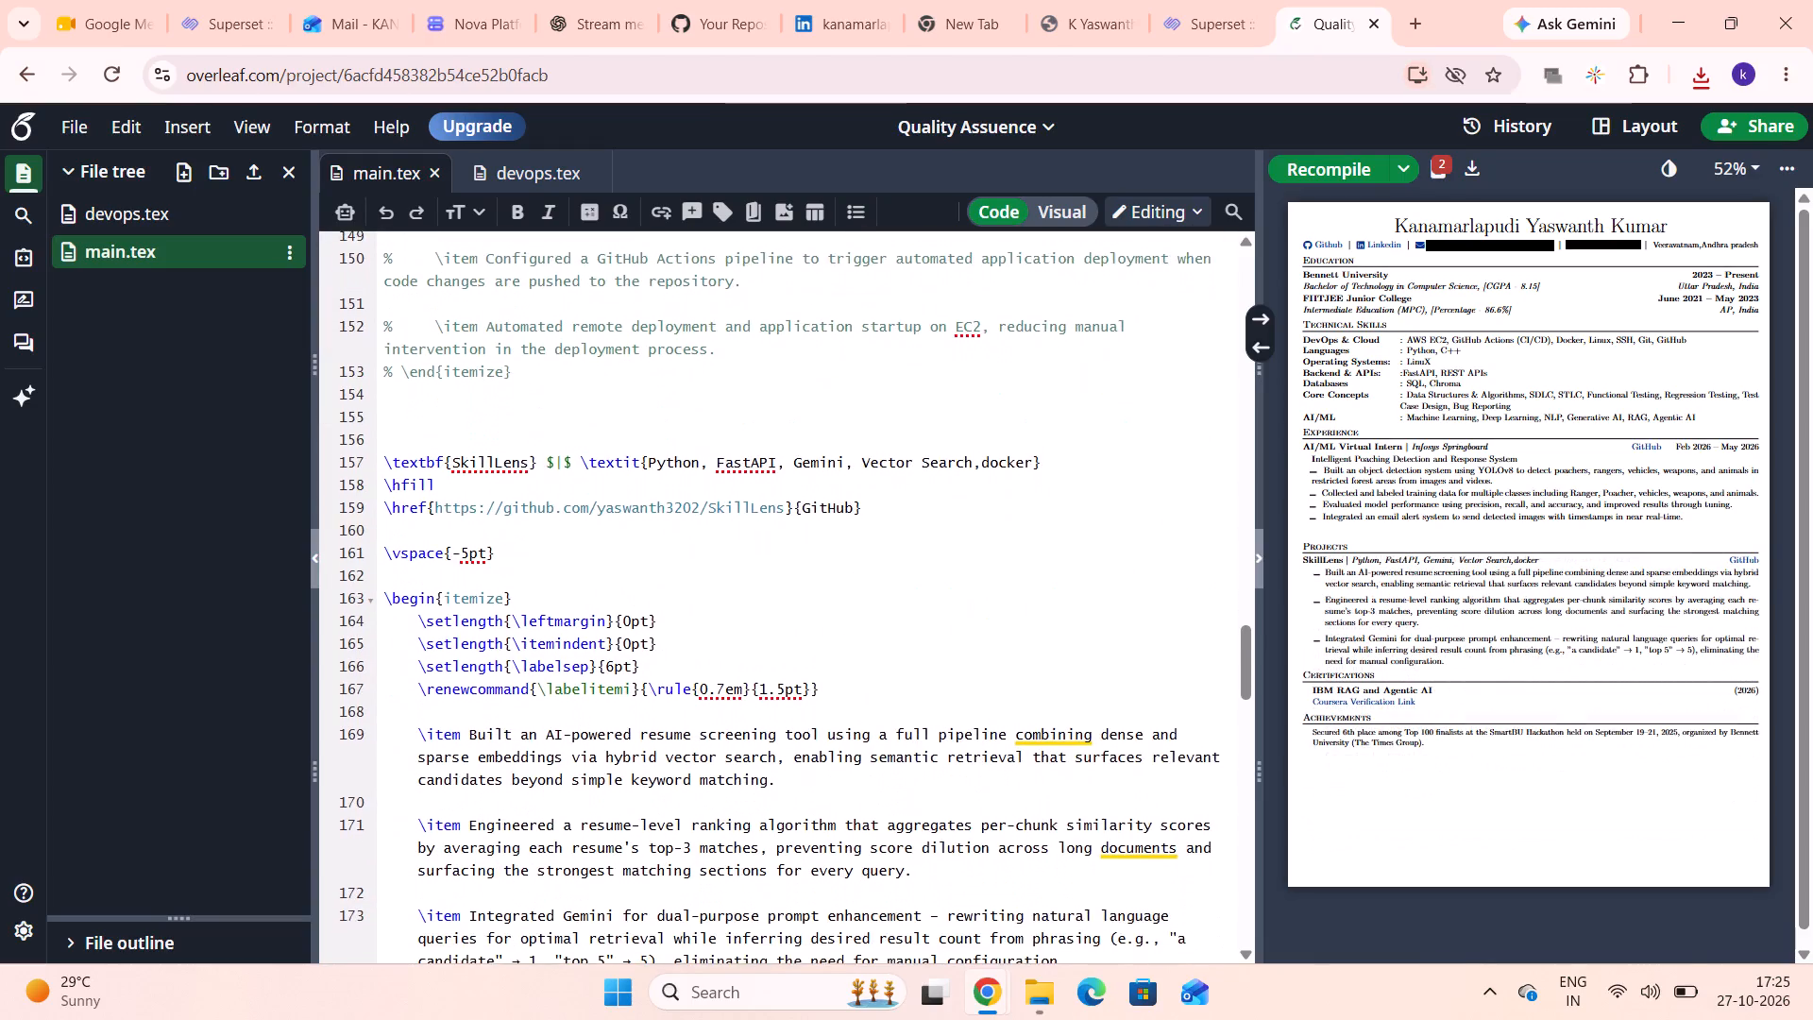
{"action": "scroll", "coordinate": [606, 421], "scroll_direction": "down", "scroll_amount": 4}
{"action": "scroll", "coordinate": [606, 421], "scroll_direction": "up", "scroll_amount": 1}
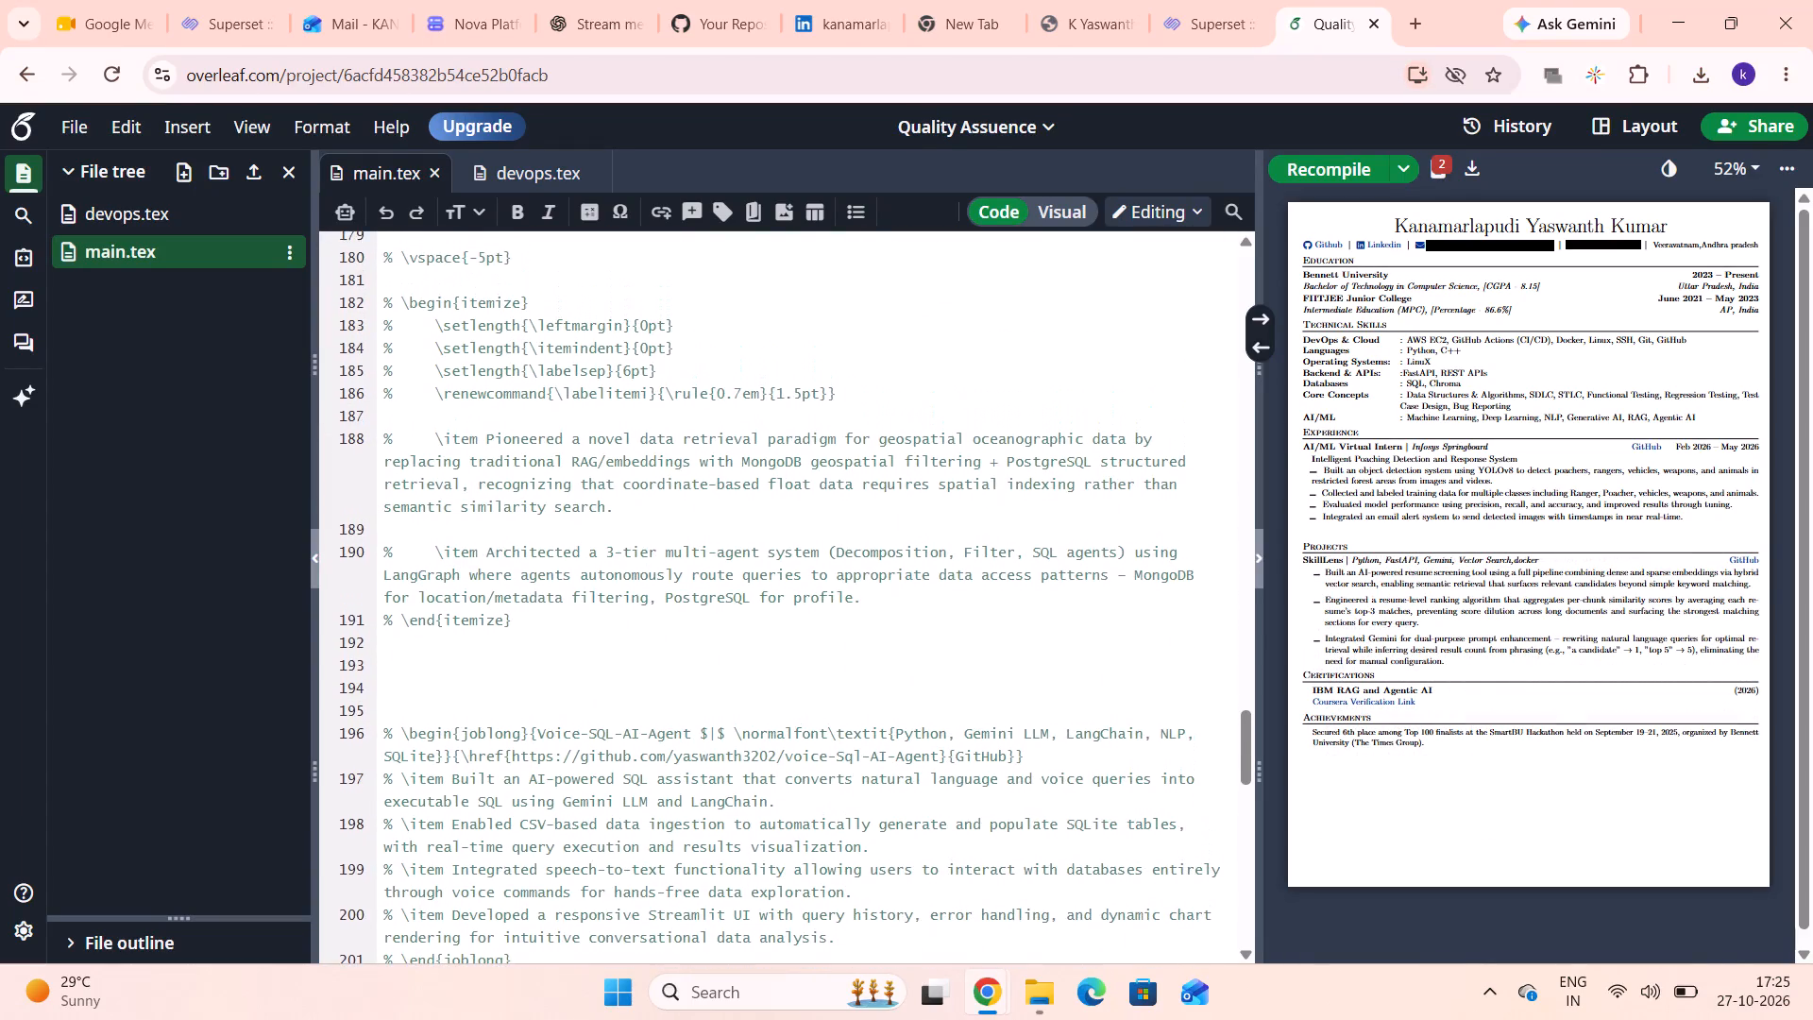
{"action": "scroll", "coordinate": [606, 421], "scroll_direction": "up", "scroll_amount": 2}
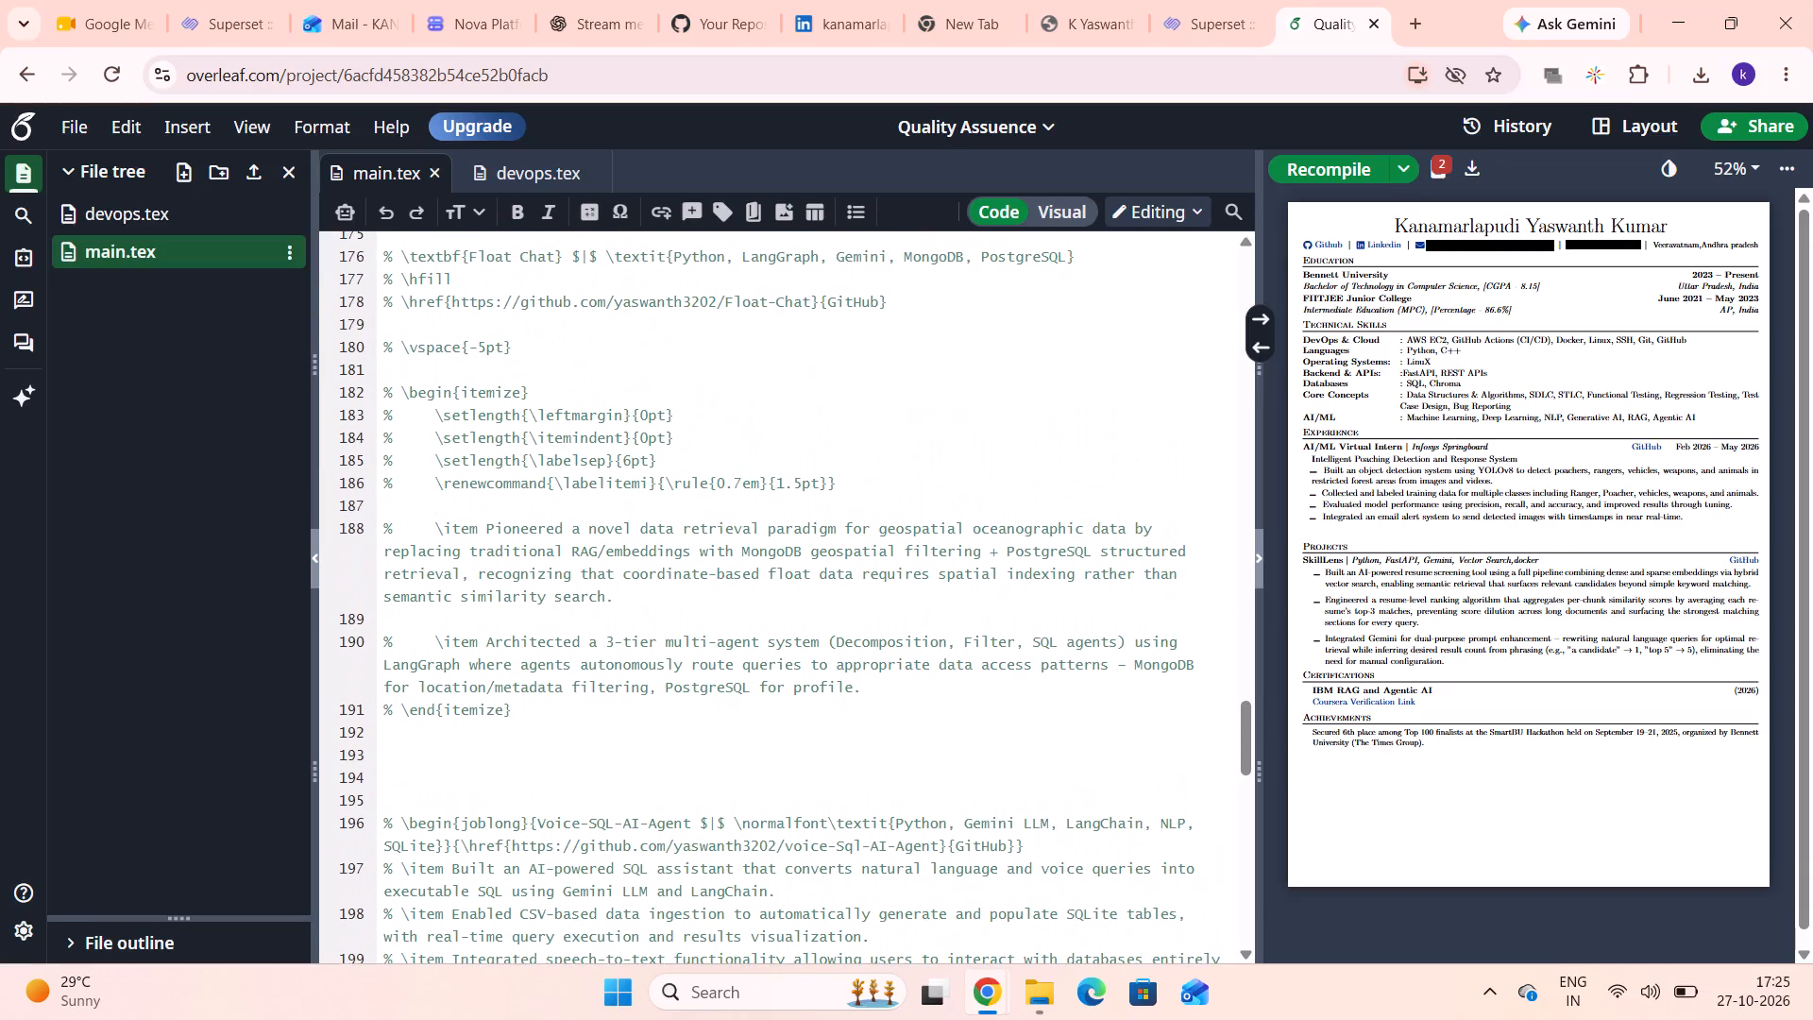
{"action": "left_click_drag", "start_coordinate": [381, 257], "coordinate": [652, 838]}
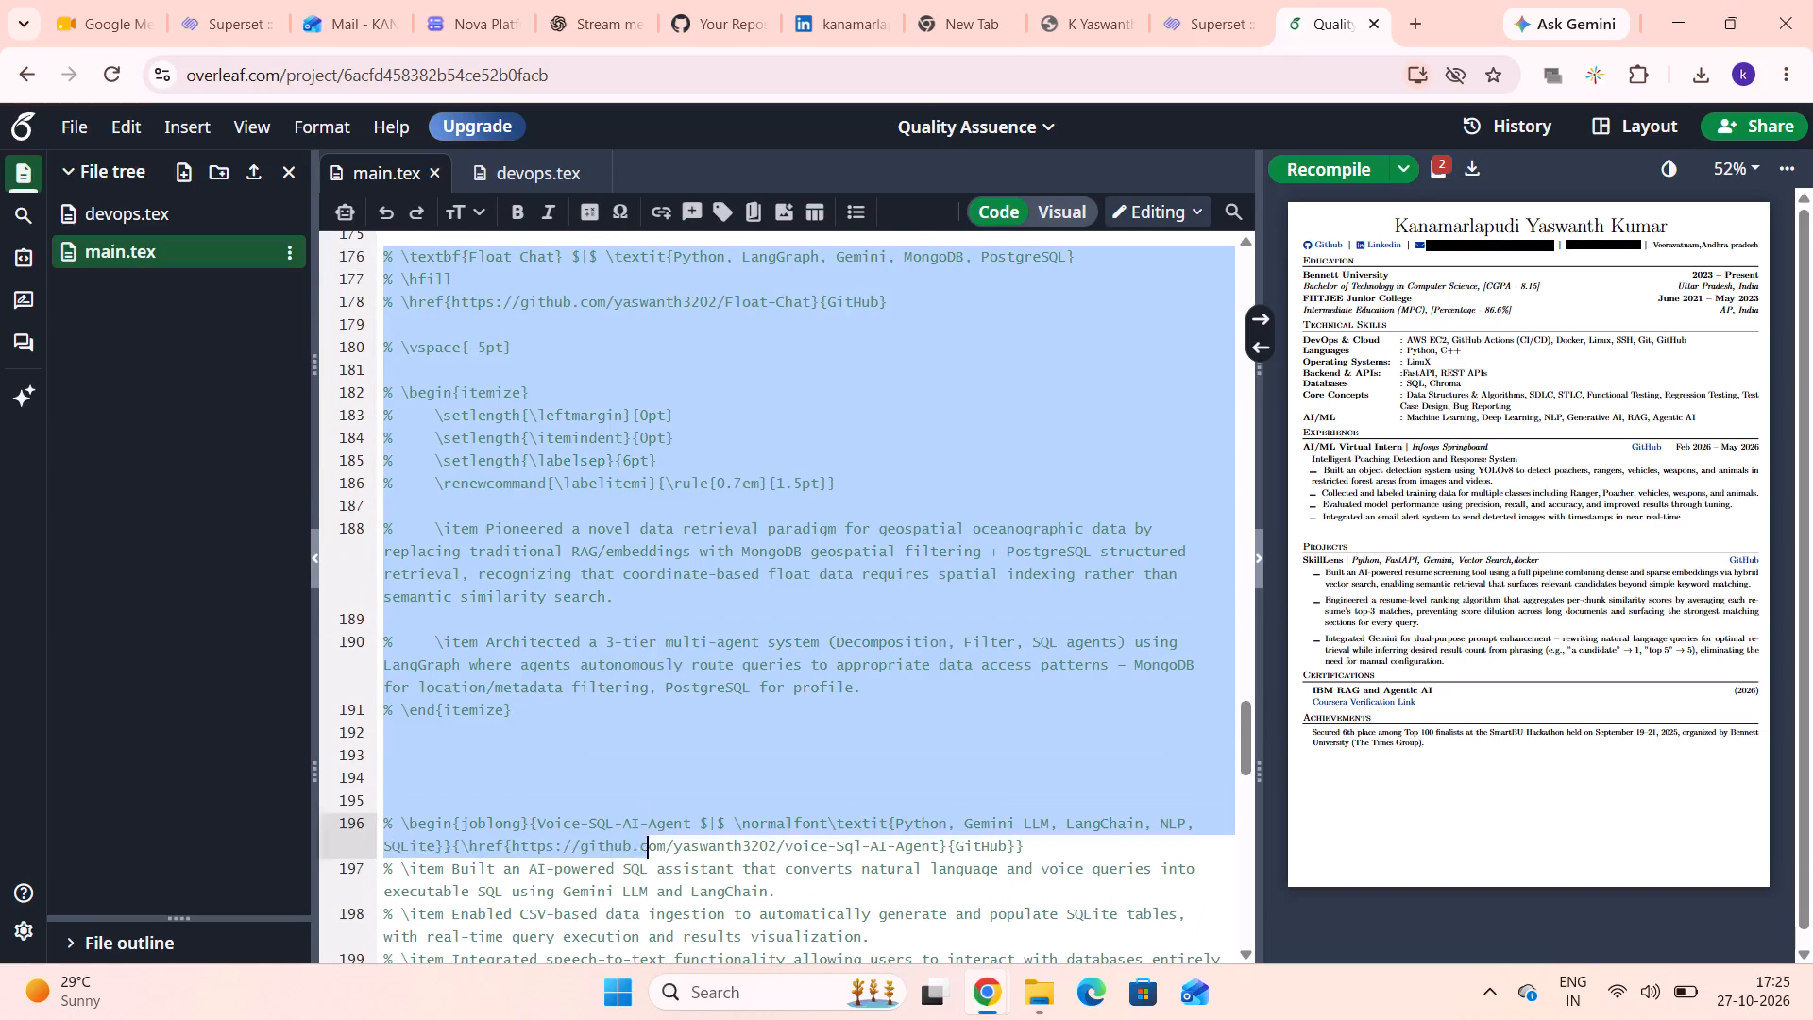
{"action": "left_click_drag", "start_coordinate": [652, 838], "coordinate": [505, 428]}
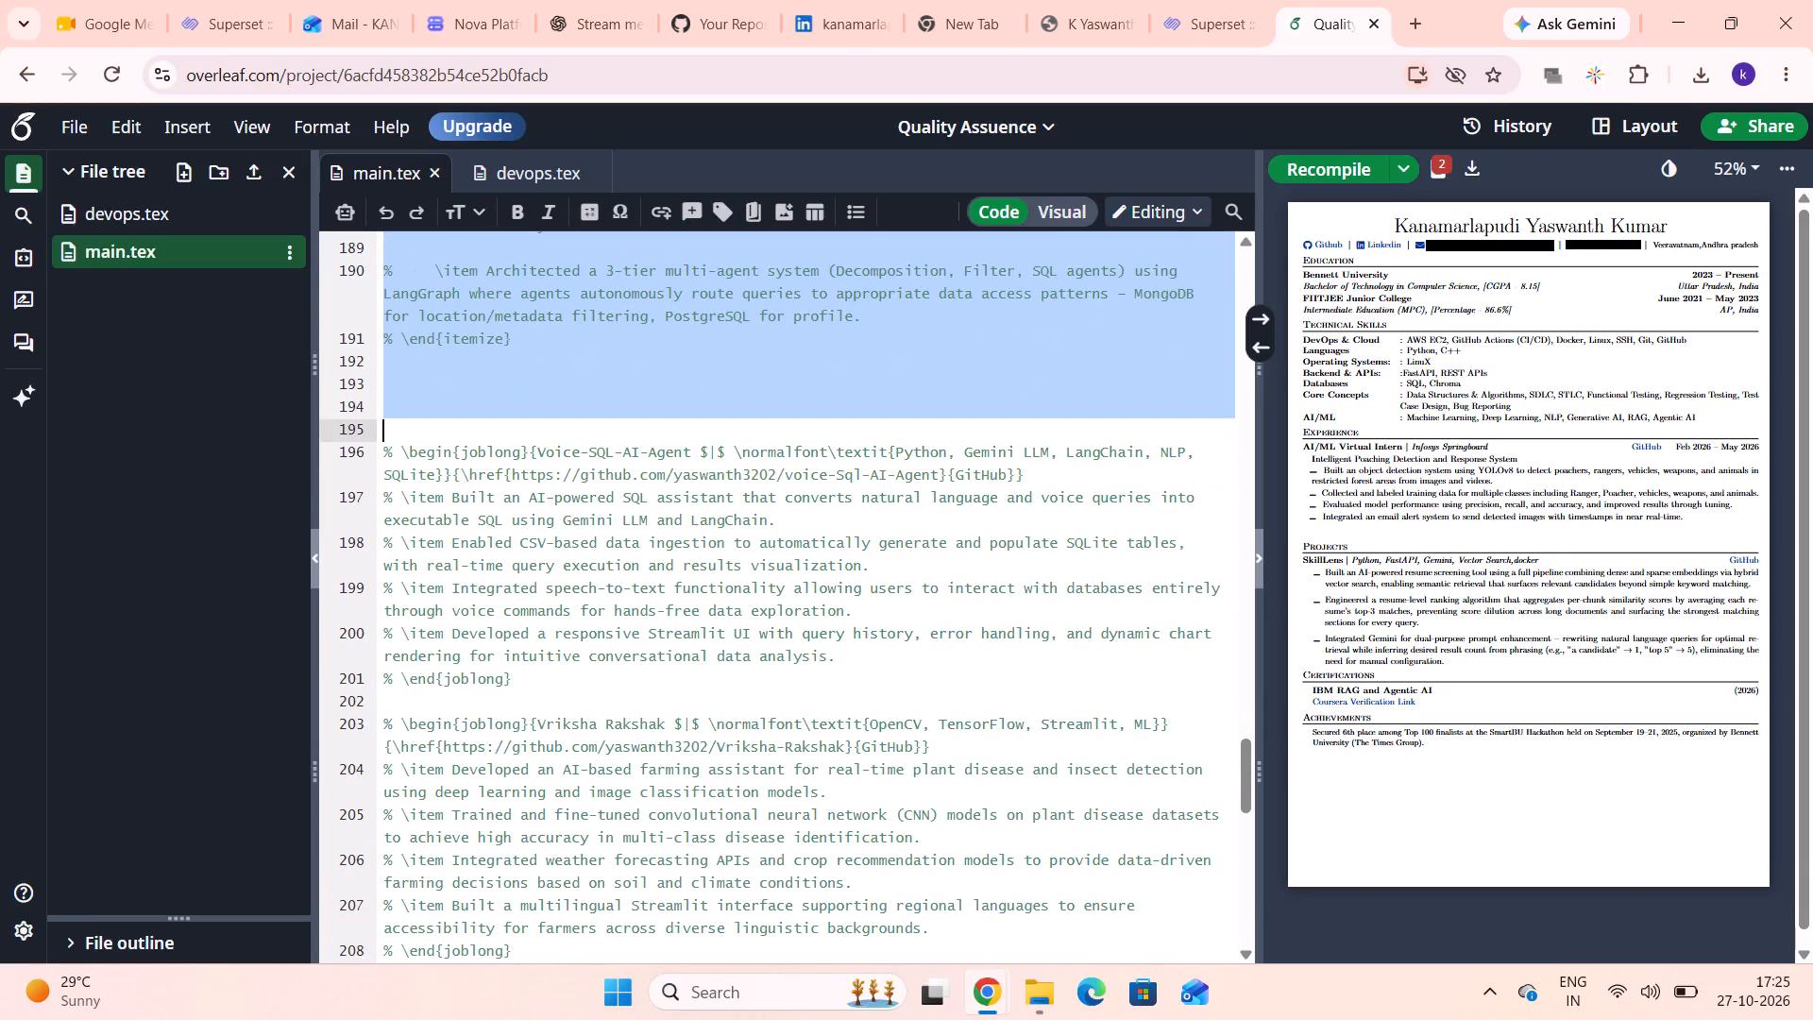
{"action": "left_click_drag", "start_coordinate": [505, 428], "coordinate": [506, 365]}
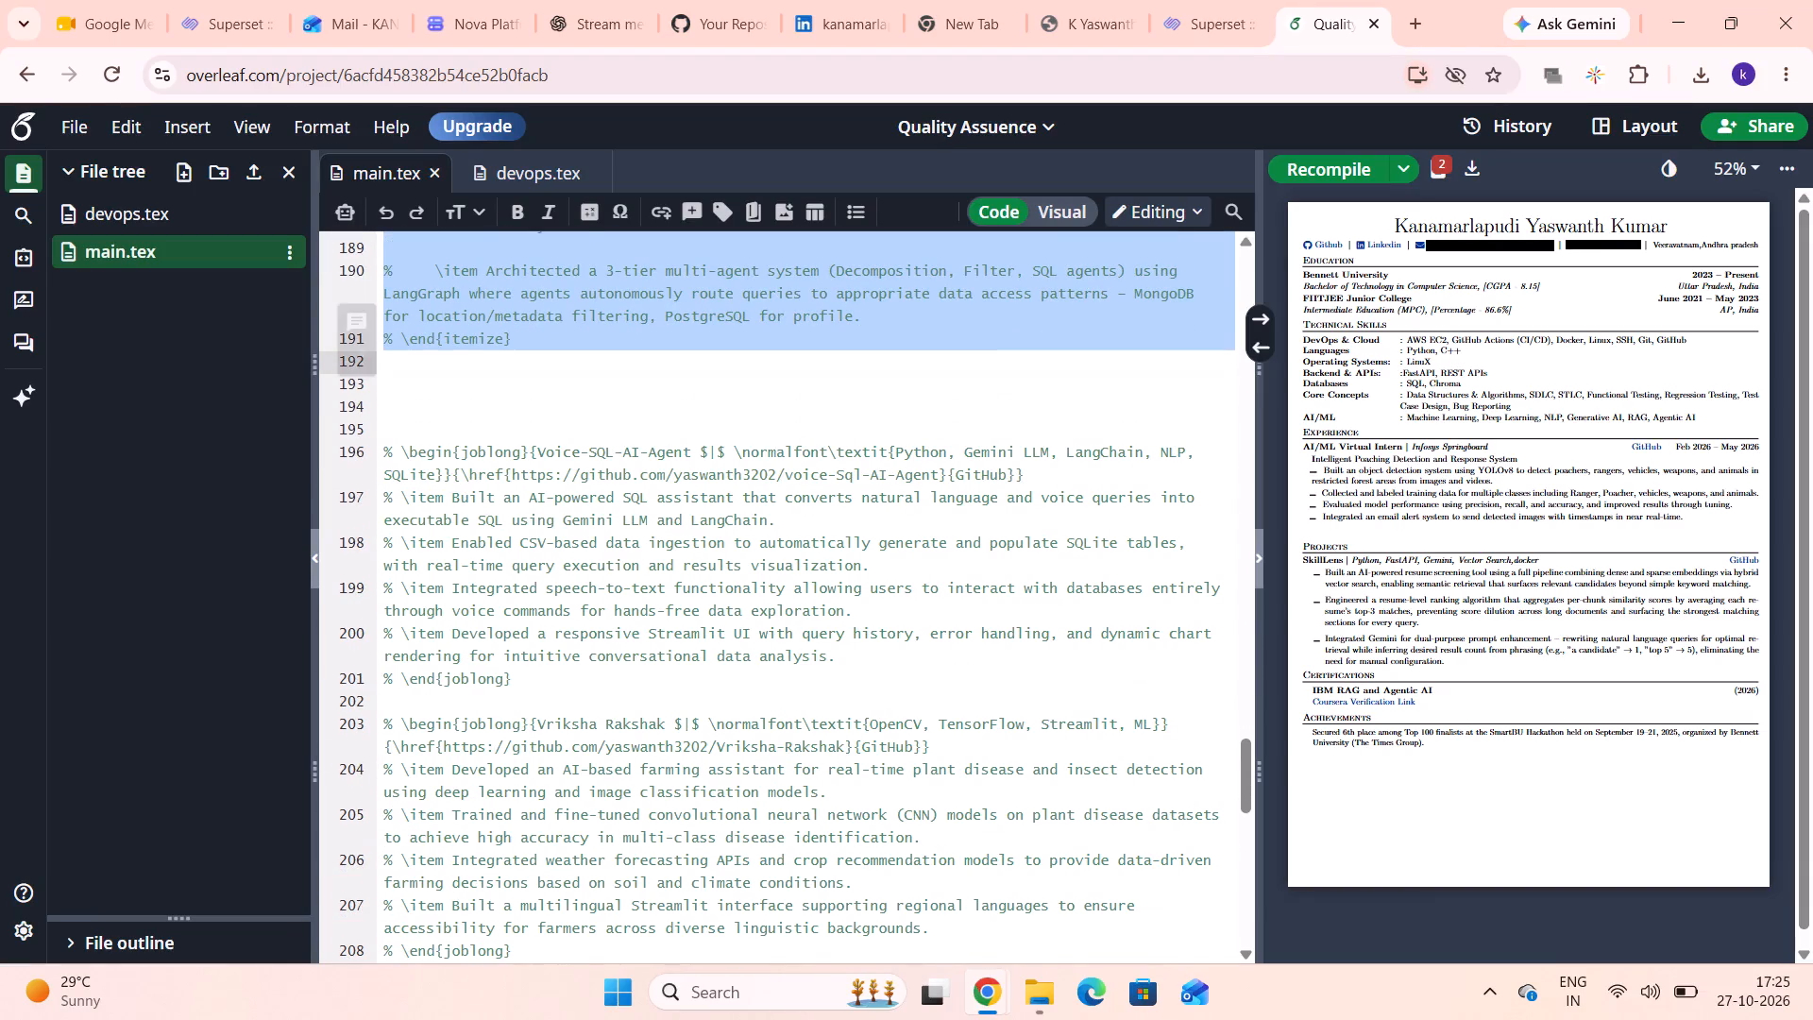
{"action": "key", "text": "ctrl+slash"}
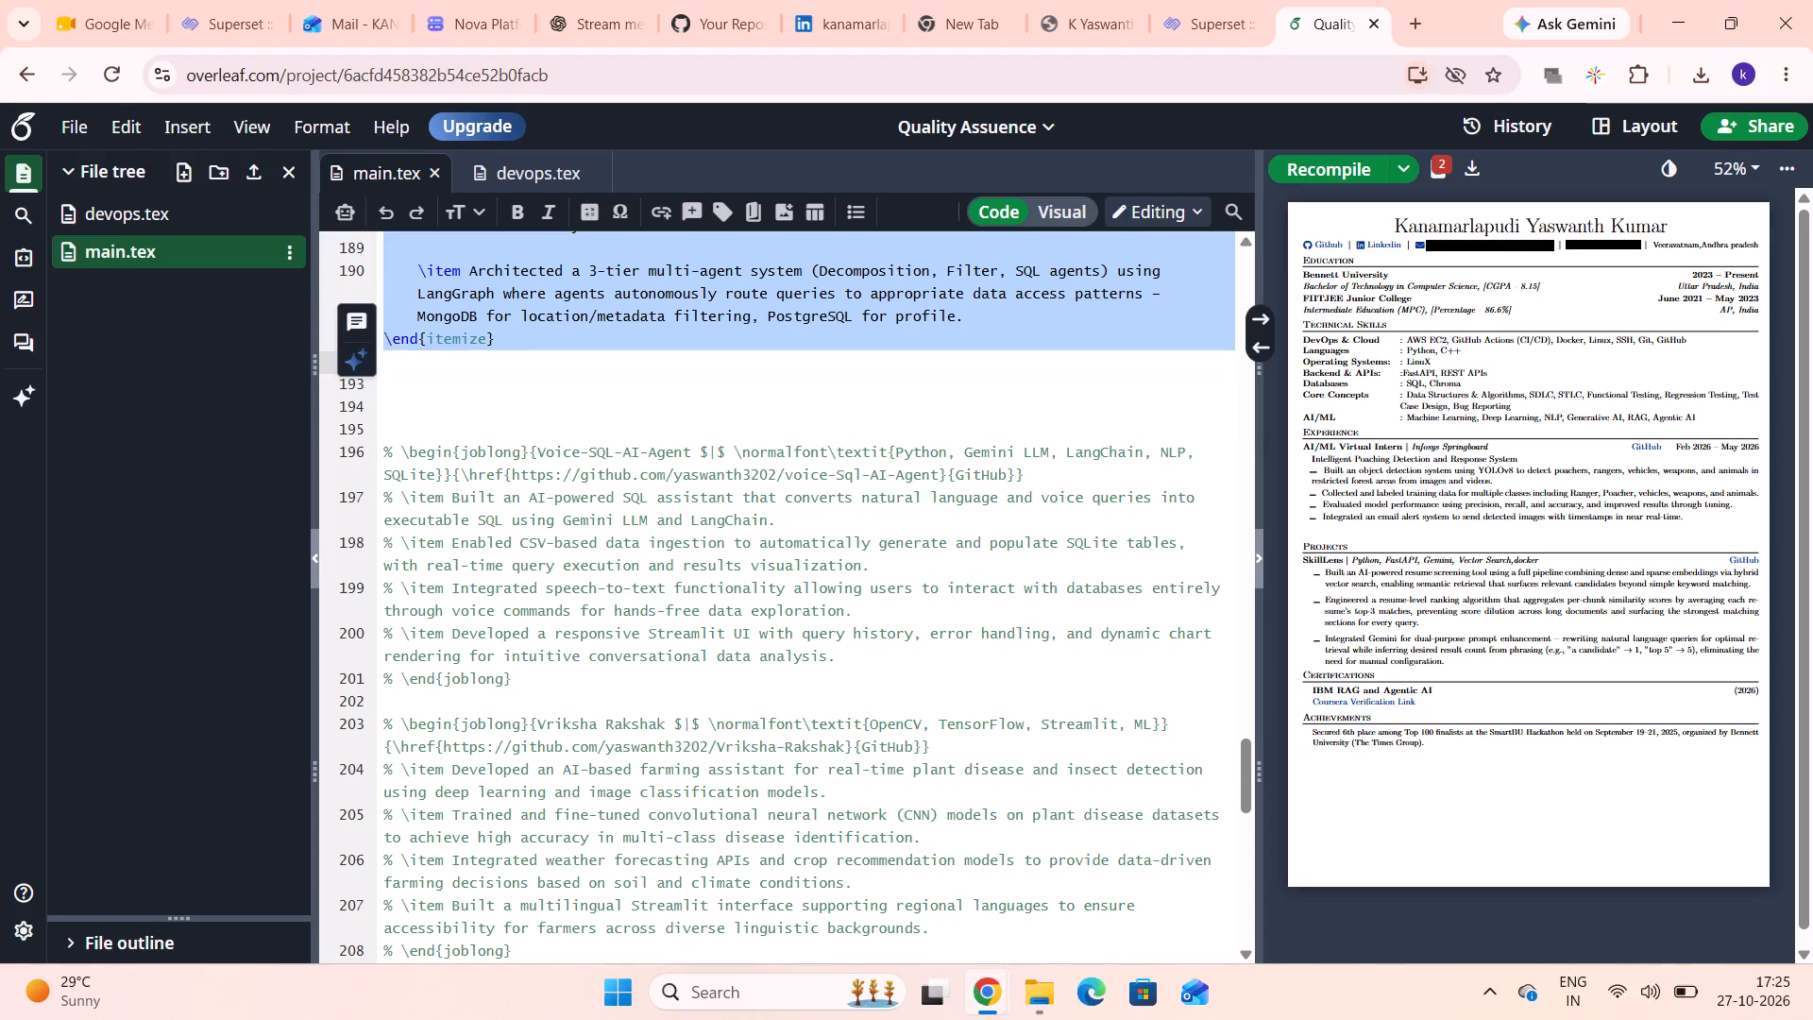
{"action": "key", "text": "ctrl+s"}
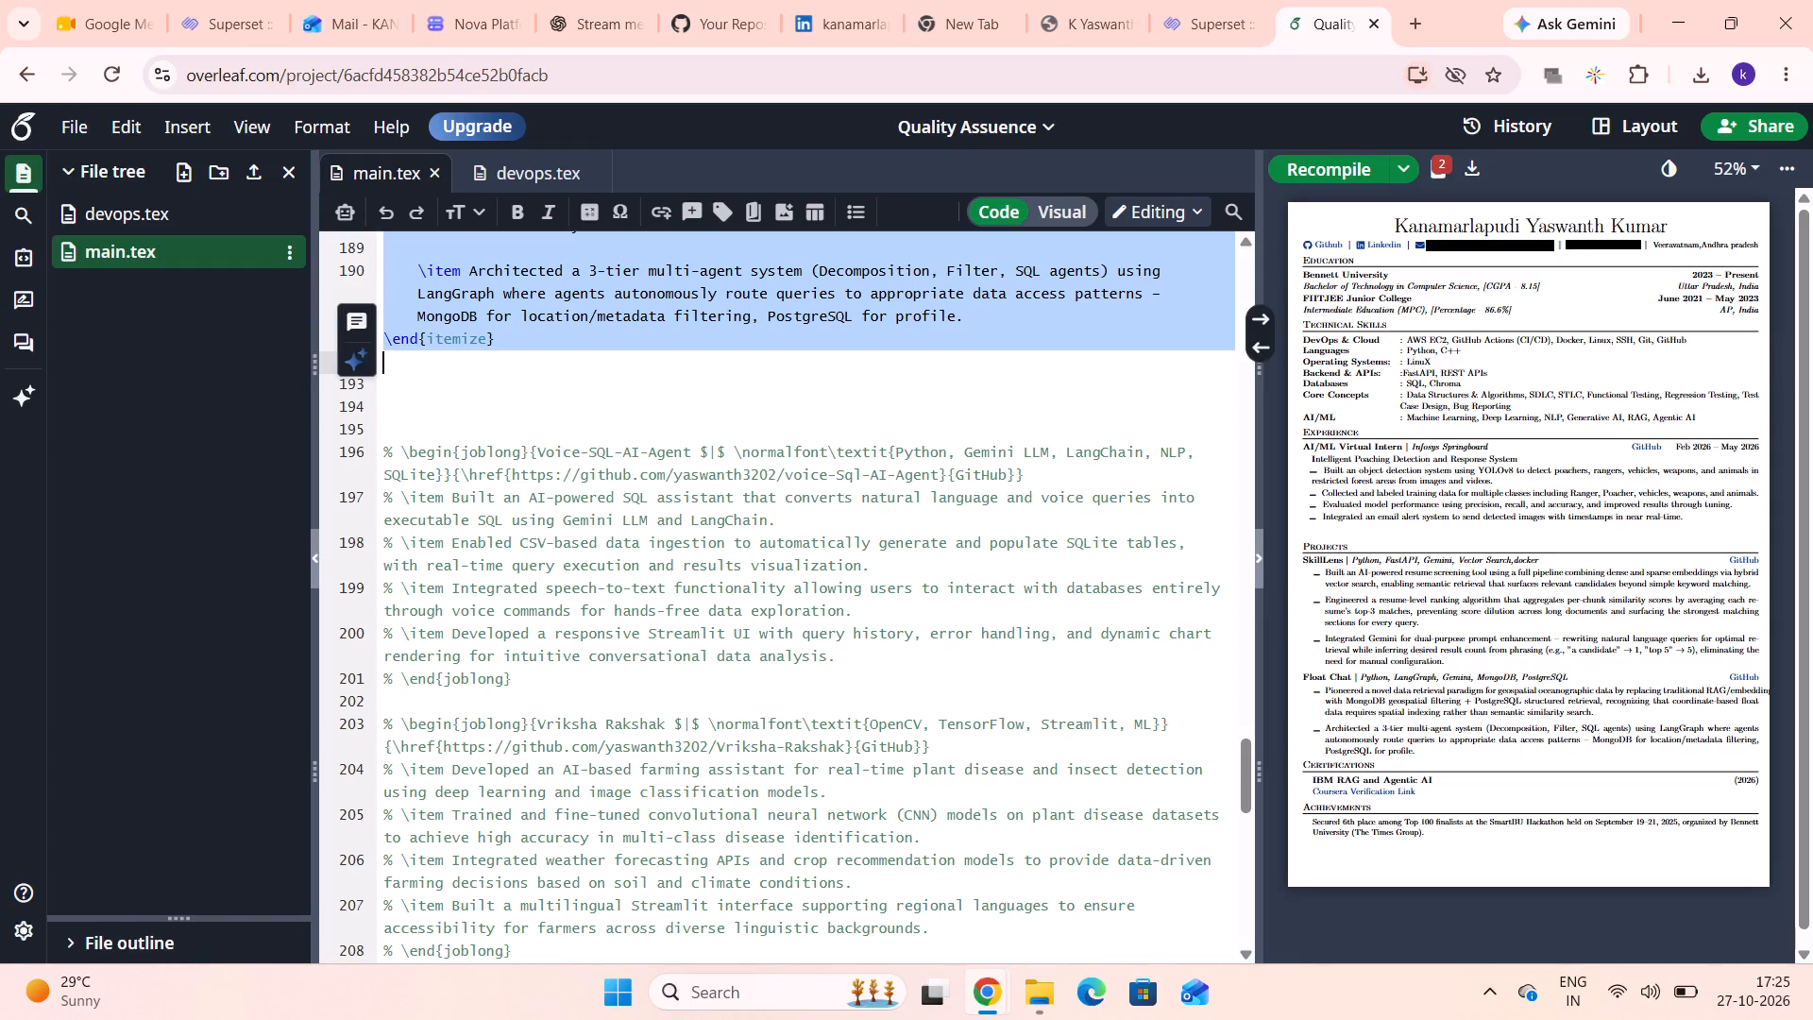
Look back over the projects, experience and skills source, and download the compiled resume PDF.
{"action": "left_click", "coordinate": [603, 545]}
{"action": "scroll", "coordinate": [603, 545], "scroll_direction": "up", "scroll_amount": 2}
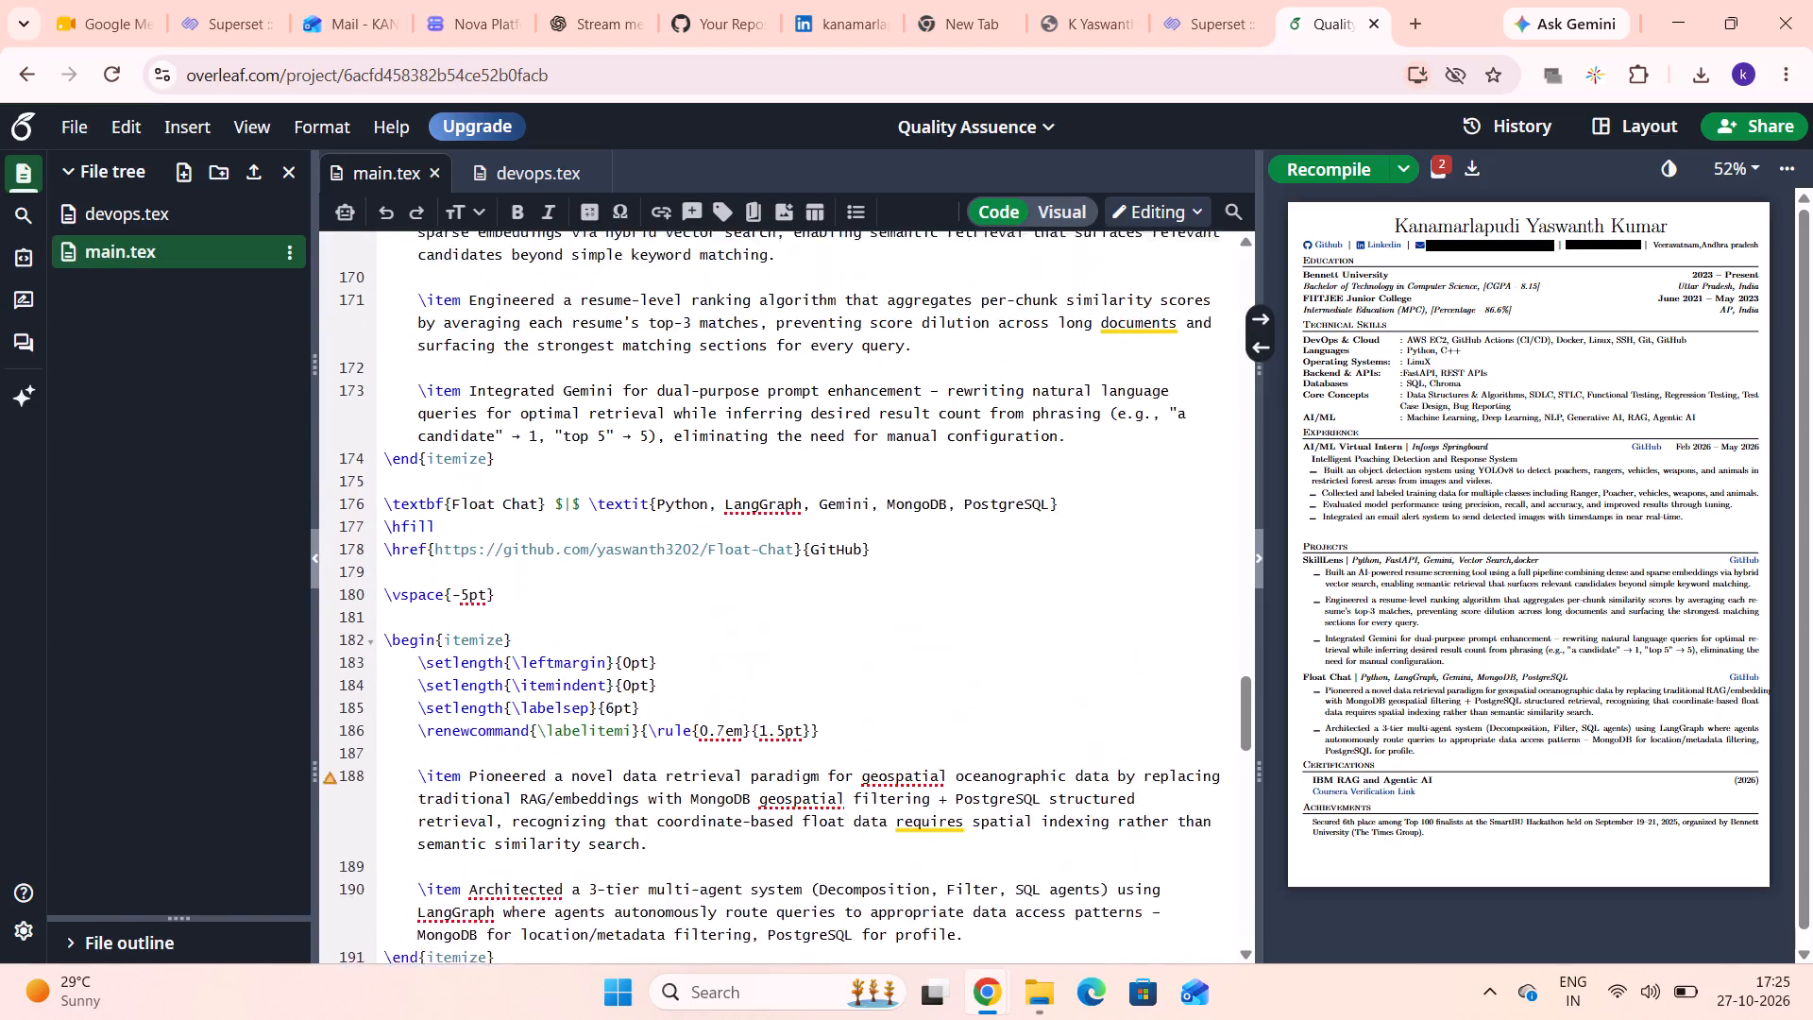
{"action": "scroll", "coordinate": [603, 545], "scroll_direction": "up", "scroll_amount": 3}
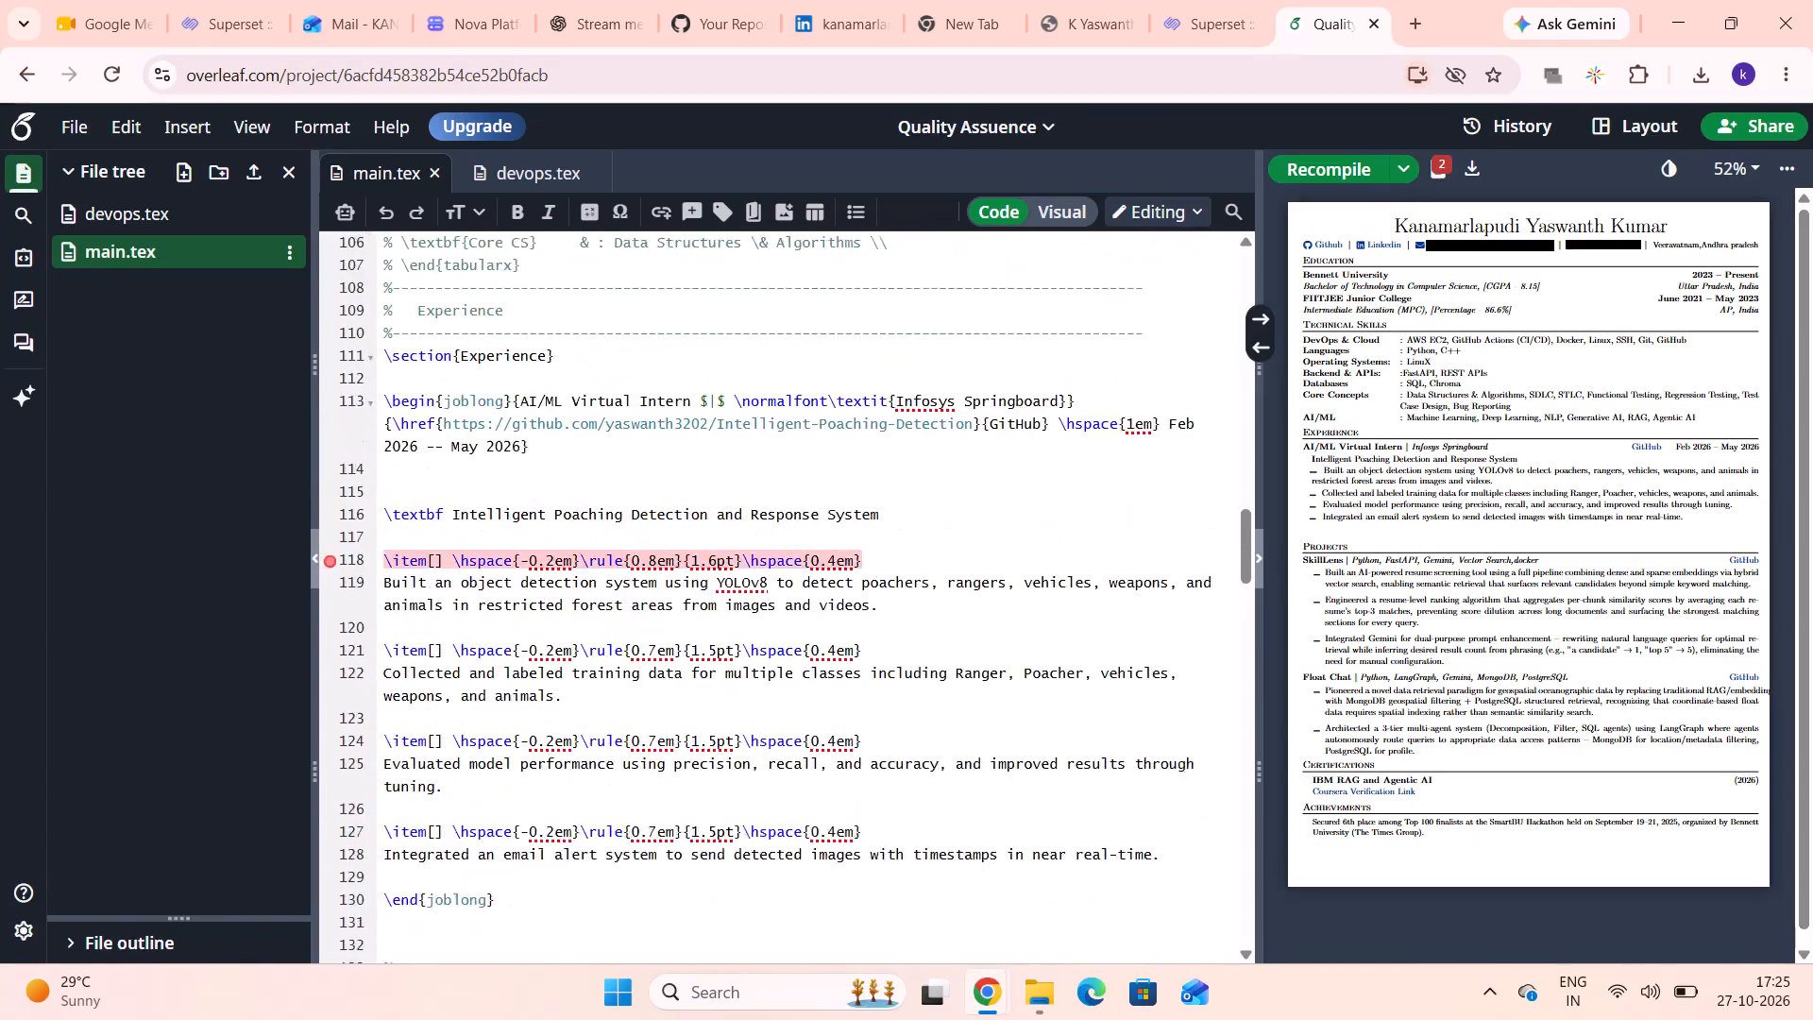
{"action": "scroll", "coordinate": [603, 545], "scroll_direction": "up", "scroll_amount": 3}
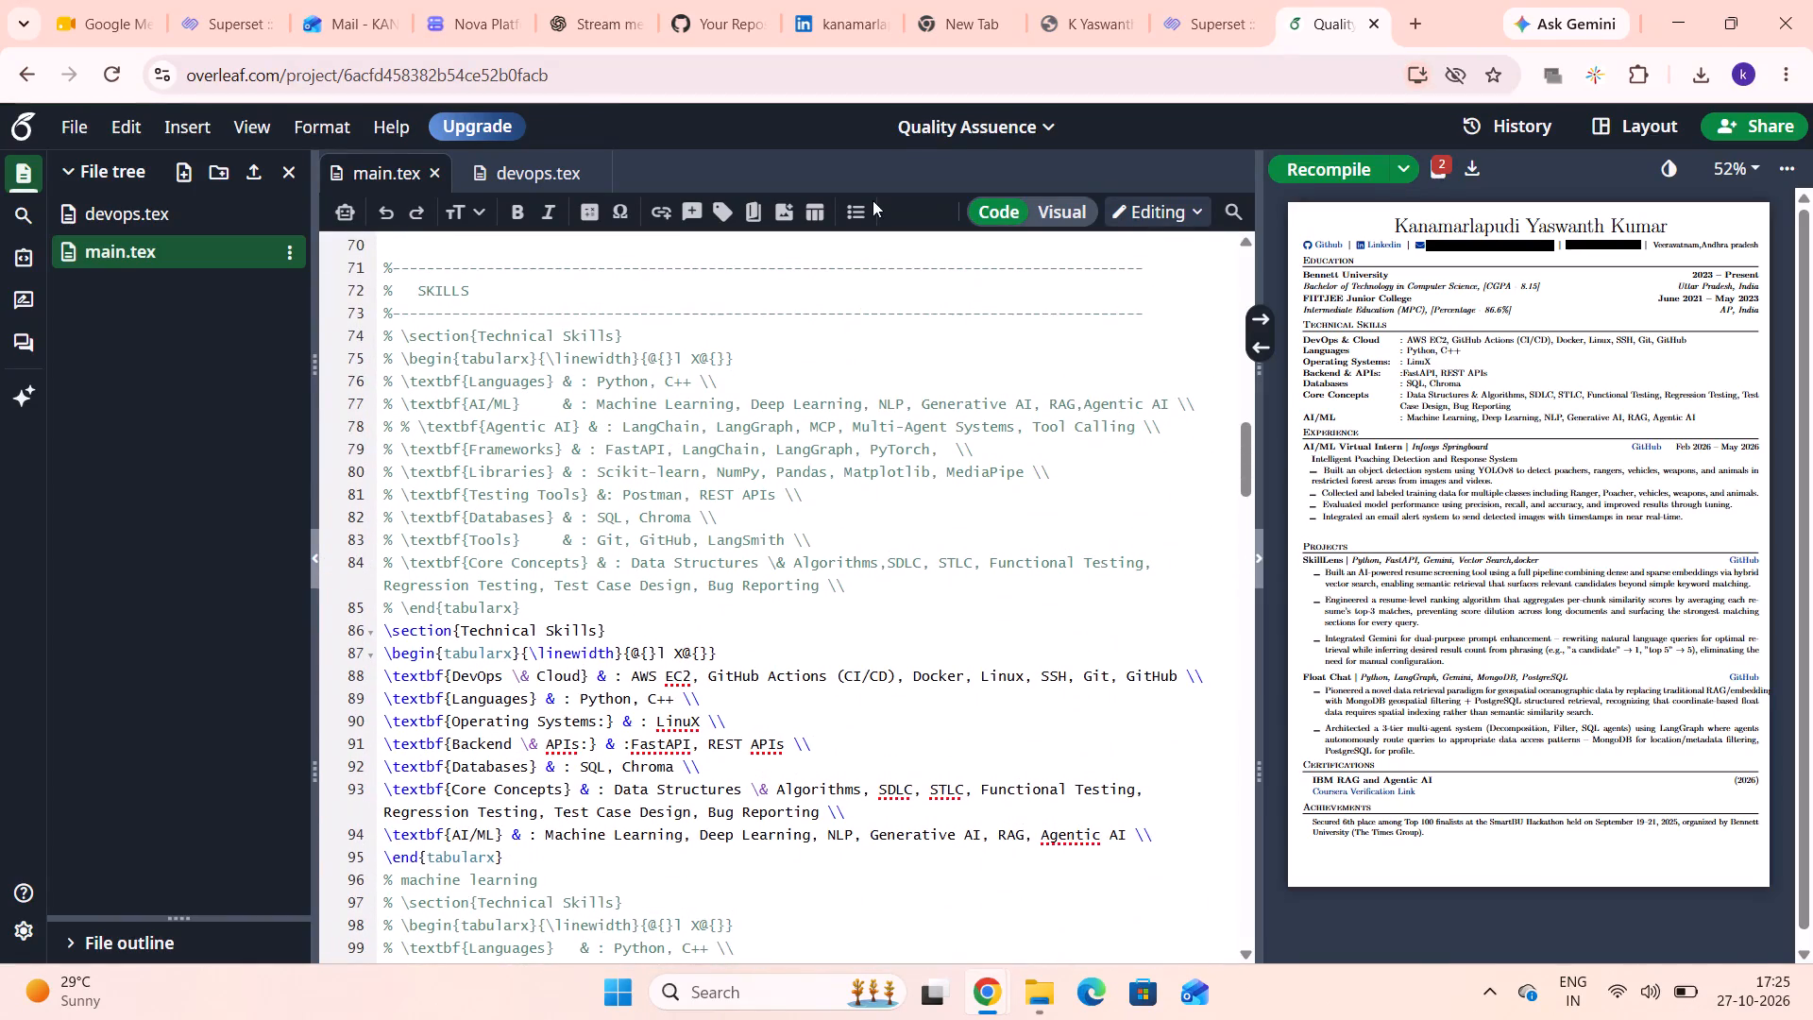
{"action": "left_click", "coordinate": [1480, 170]}
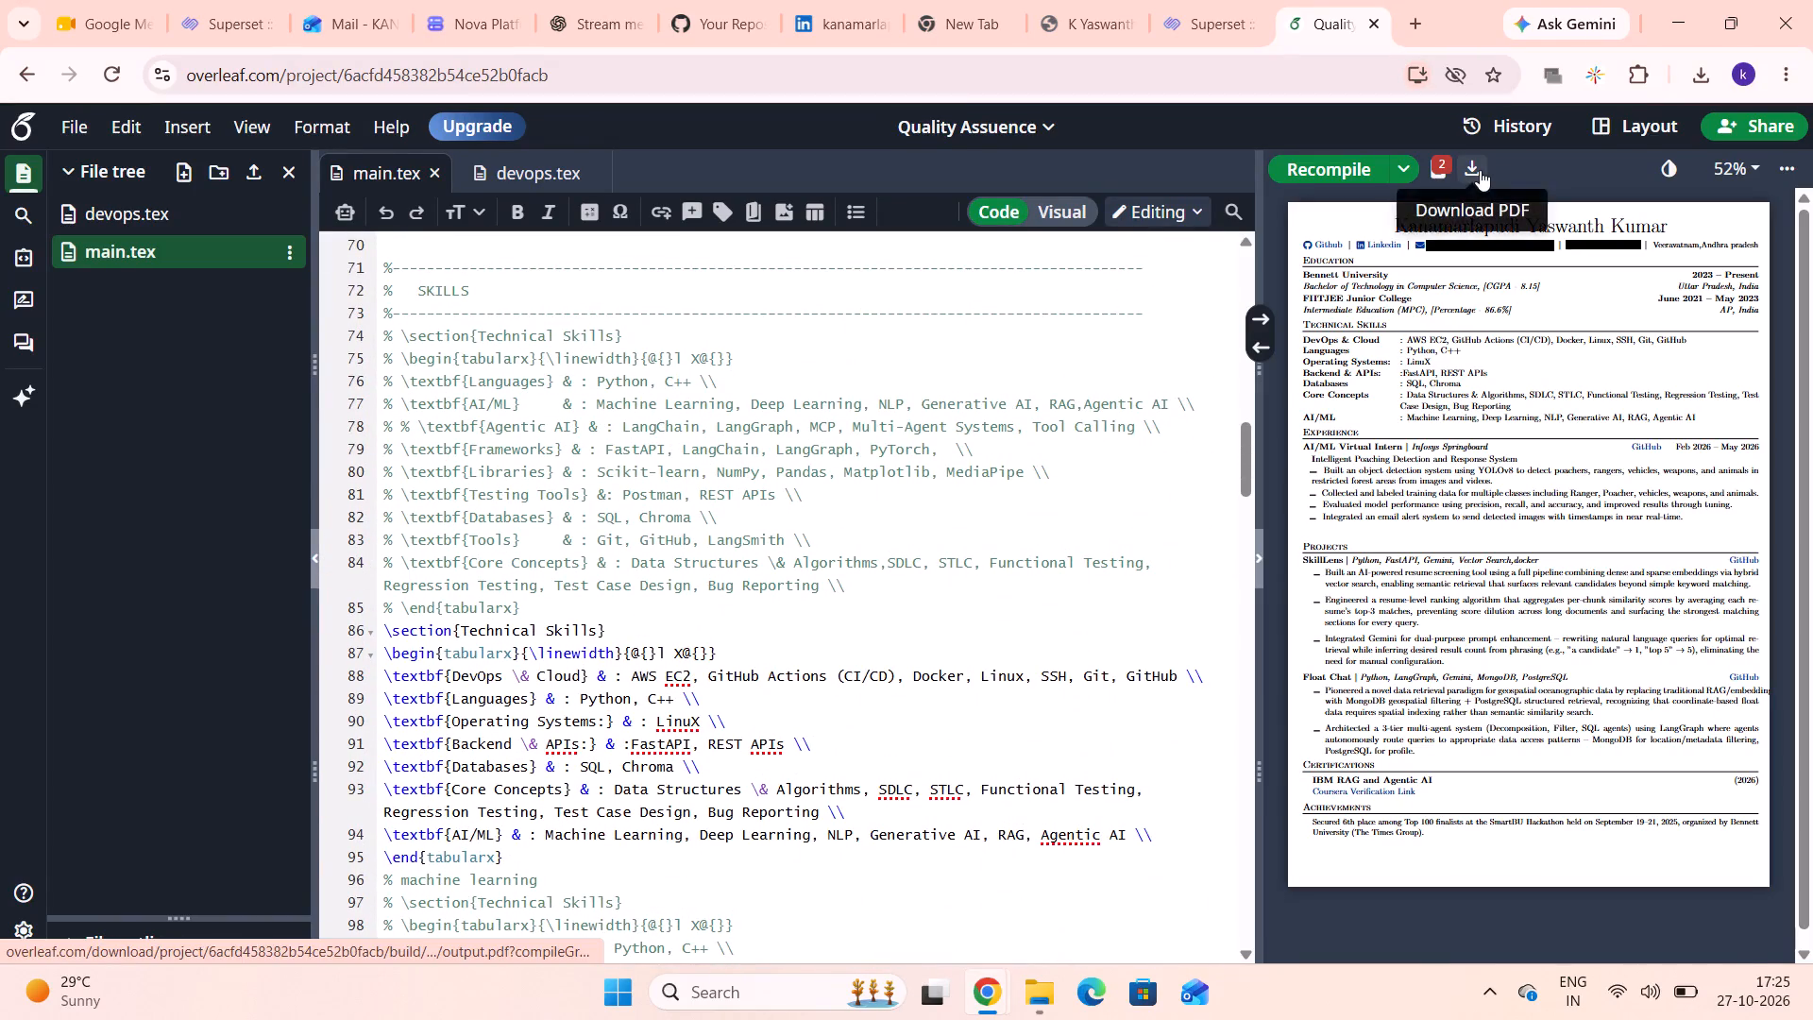
Show the newly downloaded Quality_Assuence PDF in its Downloads folder and rename it with the candidate's name.
{"action": "left_click", "coordinate": [1700, 84]}
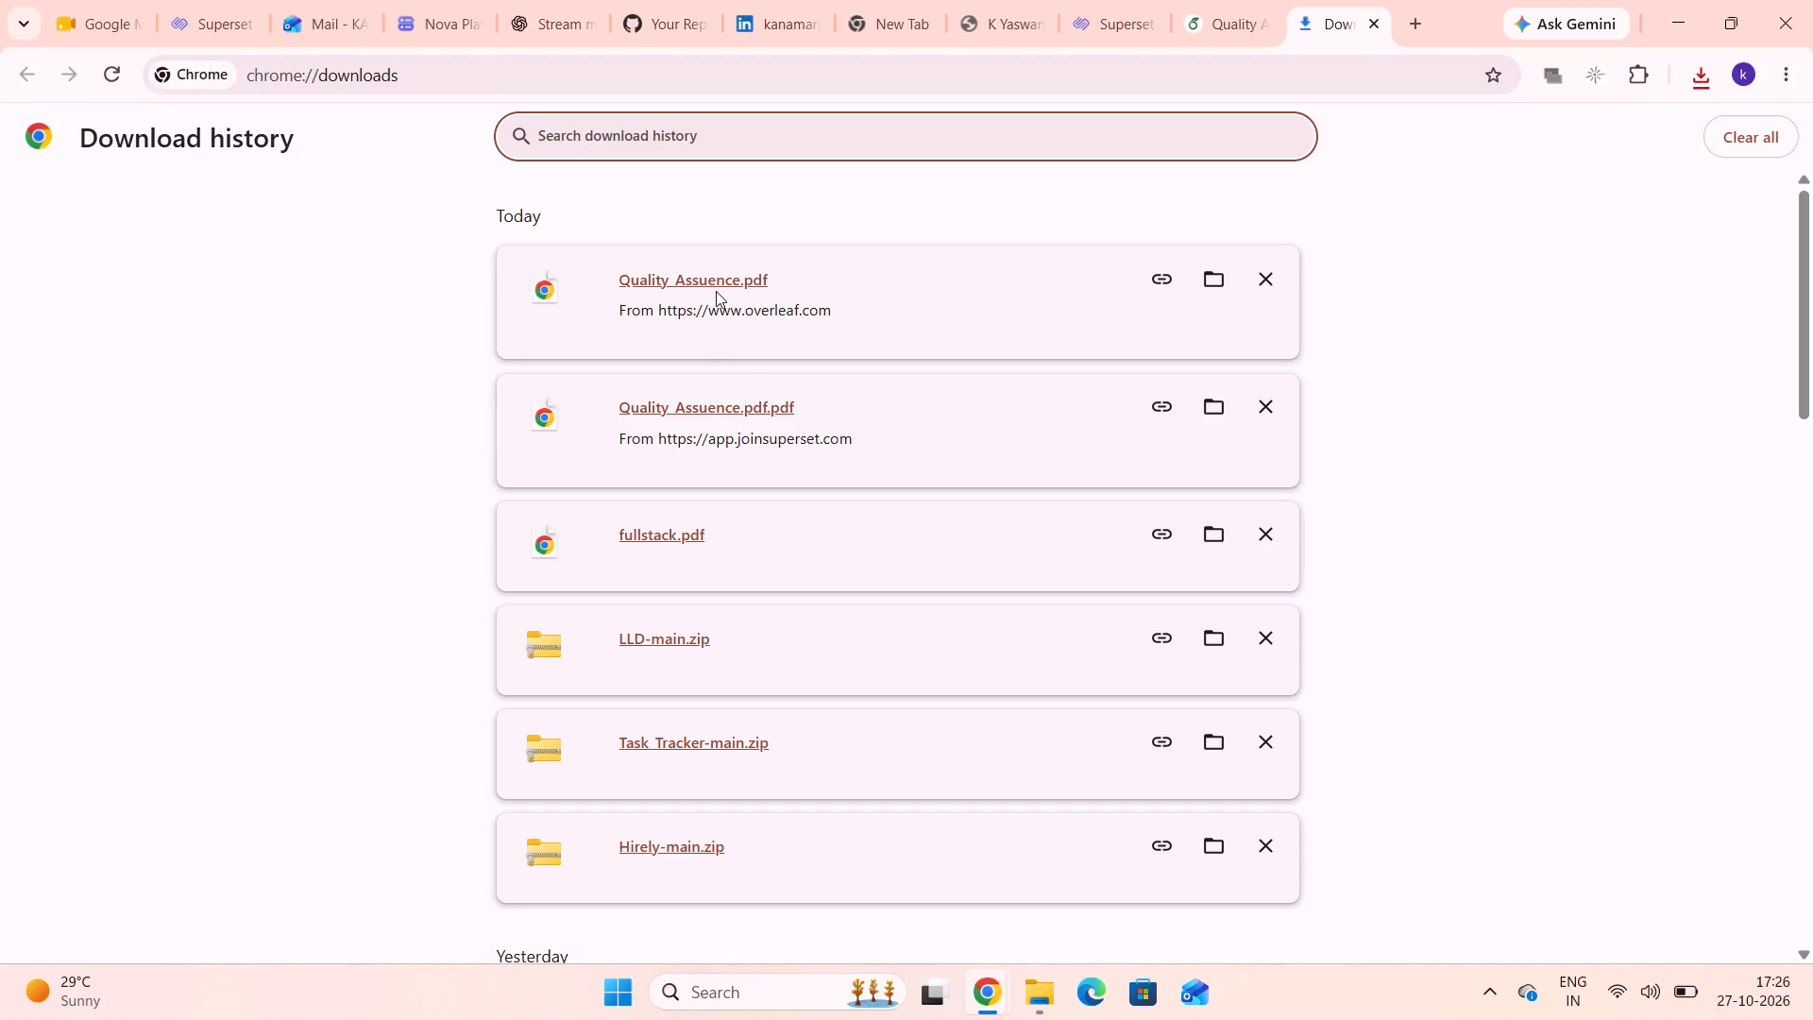
{"action": "left_click", "coordinate": [1205, 266]}
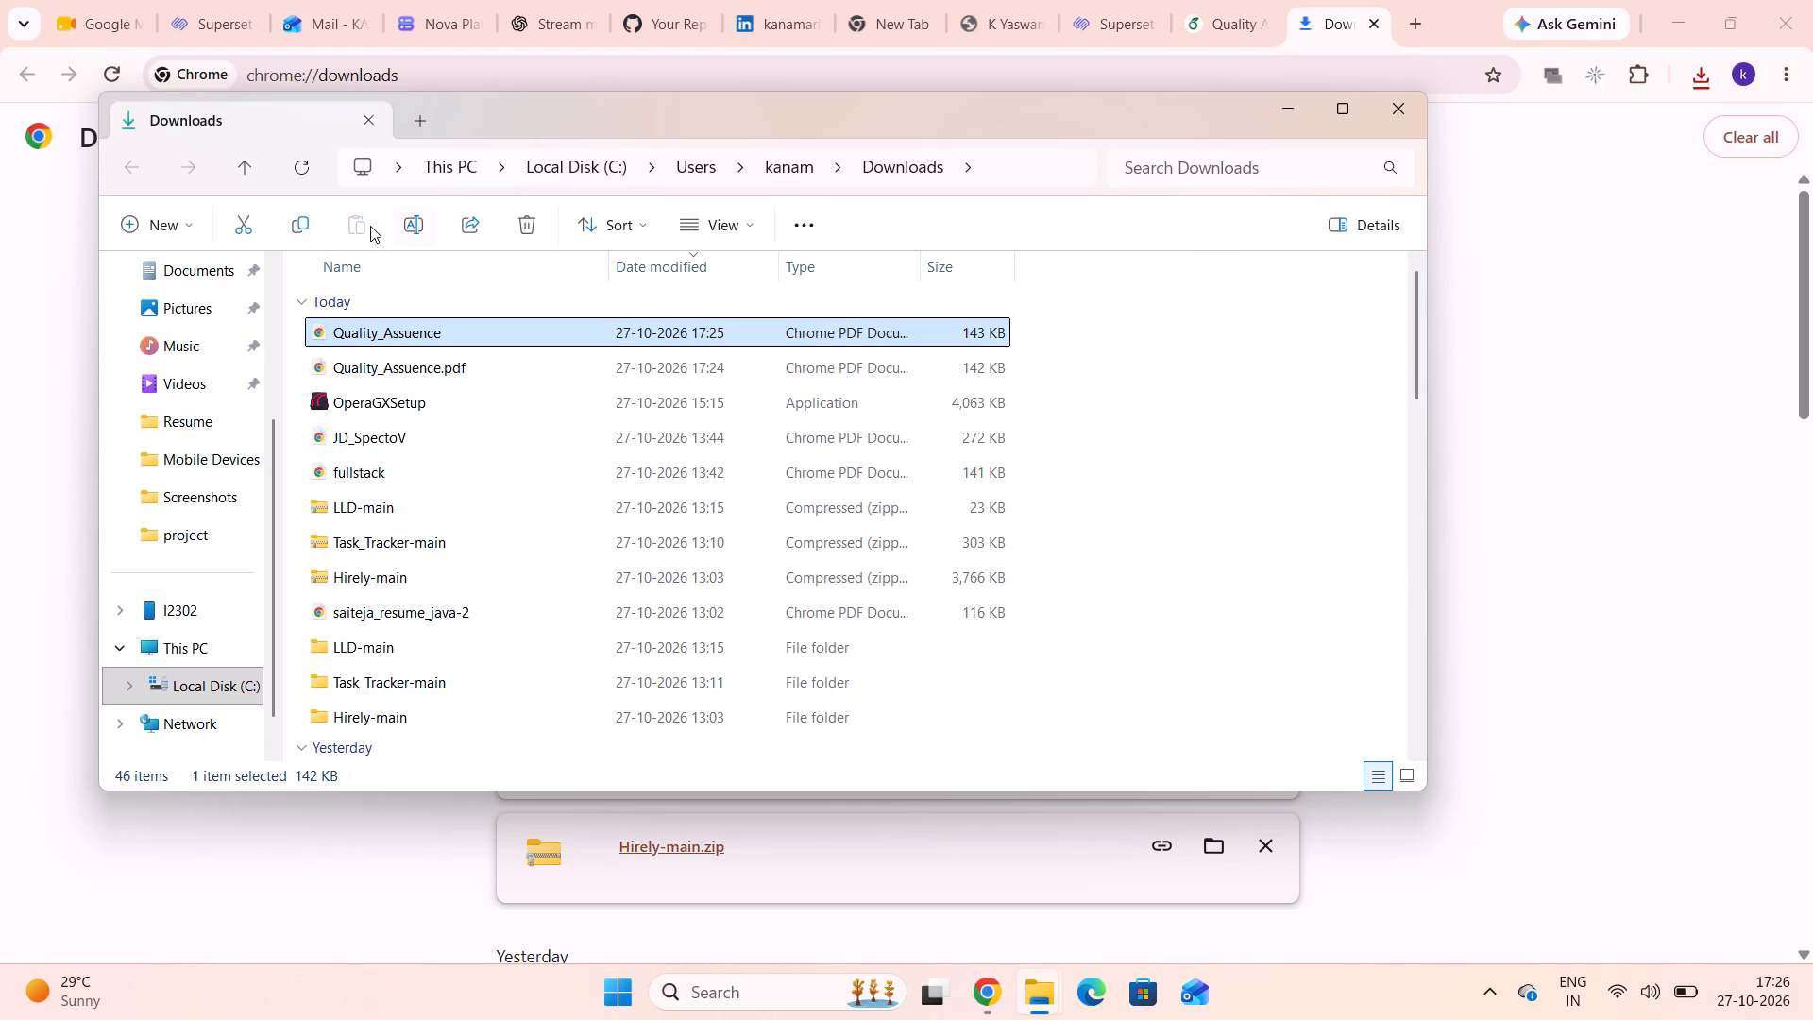
{"action": "left_click", "coordinate": [410, 228]}
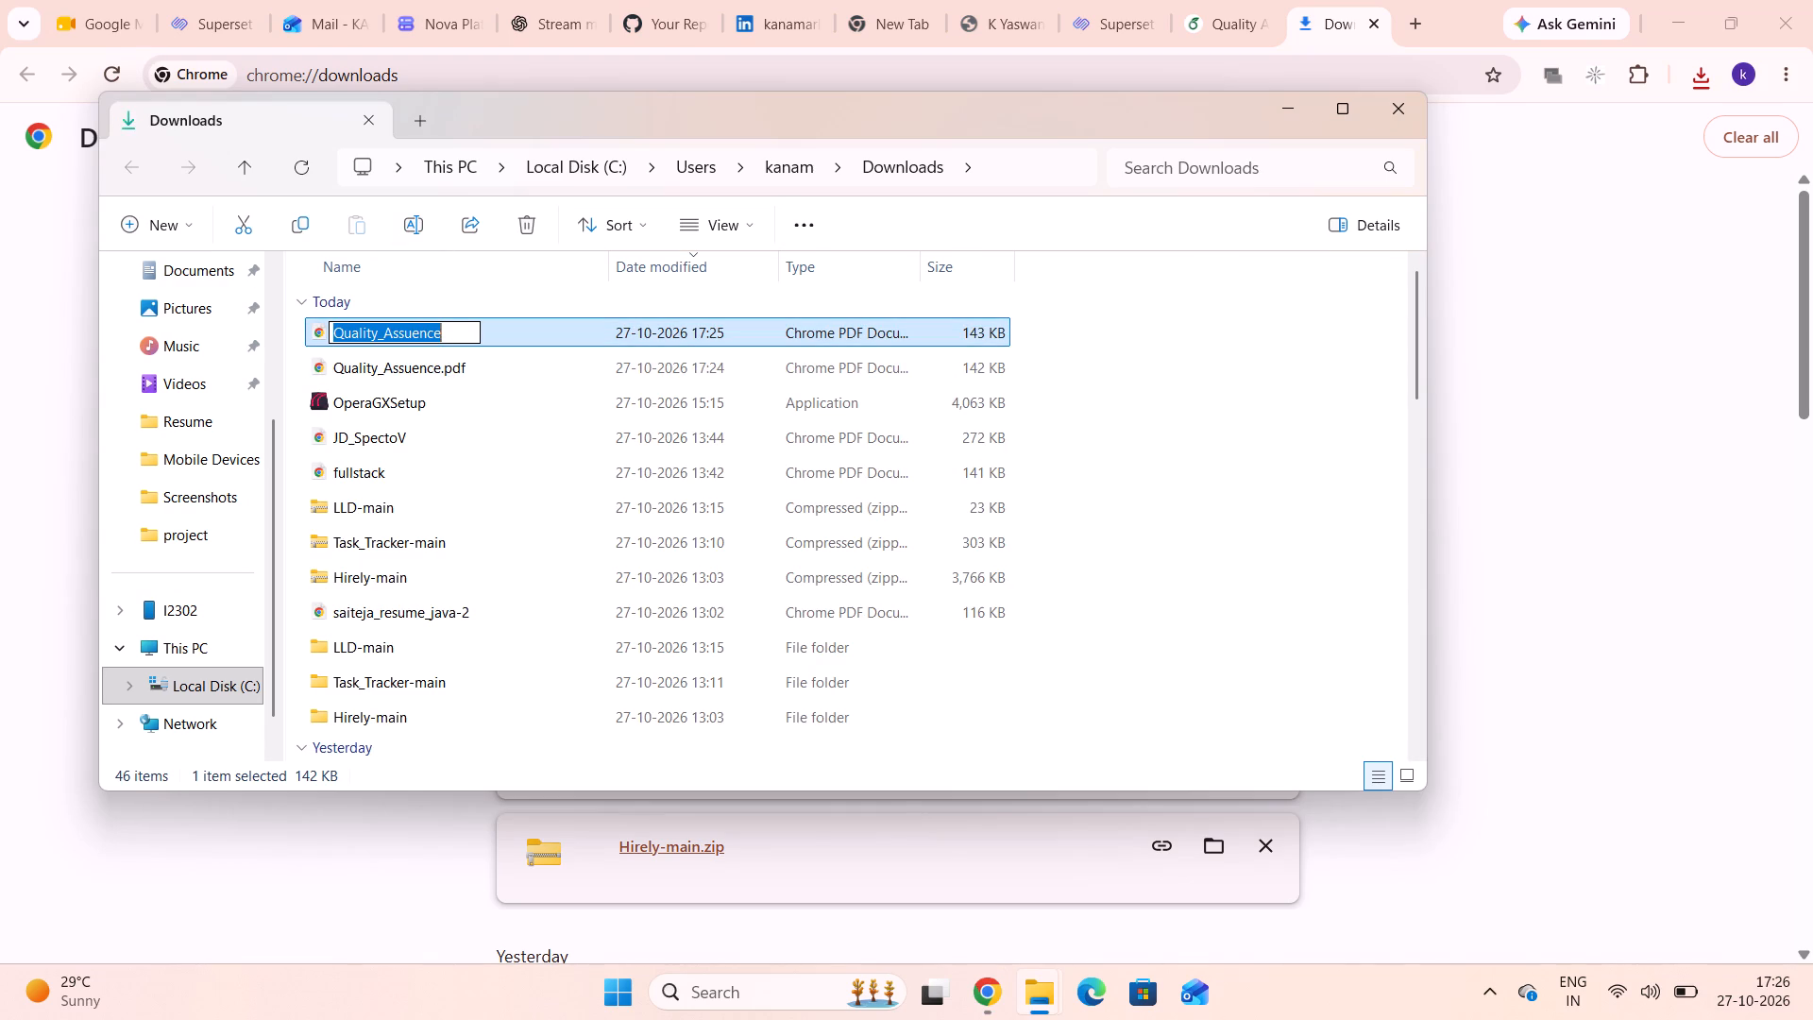
{"action": "triple_click", "coordinate": [460, 333]}
{"action": "key", "text": "BackSpace"}
{"action": "key", "text": "BackSpace"}
{"action": "key", "text": "BackSpace"}
{"action": "key", "text": "BackSpace"}
{"action": "key", "text": "BackSpace"}
{"action": "key", "text": "BackSpace"}
{"action": "key", "text": "BackSpace"}
{"action": "key", "text": "BackSpace"}
{"action": "key", "text": "BackSpace"}
{"action": "key", "text": "BackSpace"}
{"action": "key", "text": "BackSpace"}
{"action": "key", "text": "BackSpace"}
{"action": "key", "text": "BackSpace"}
{"action": "key", "text": "BackSpace"}
{"action": "key", "text": "BackSpace"}
{"action": "key", "text": "BackSpace"}
{"action": "key", "text": "BackSpace"}
{"action": "key", "text": "BackSpace"}
{"action": "key", "text": "BackSpace"}
{"action": "key", "text": "BackSpace"}
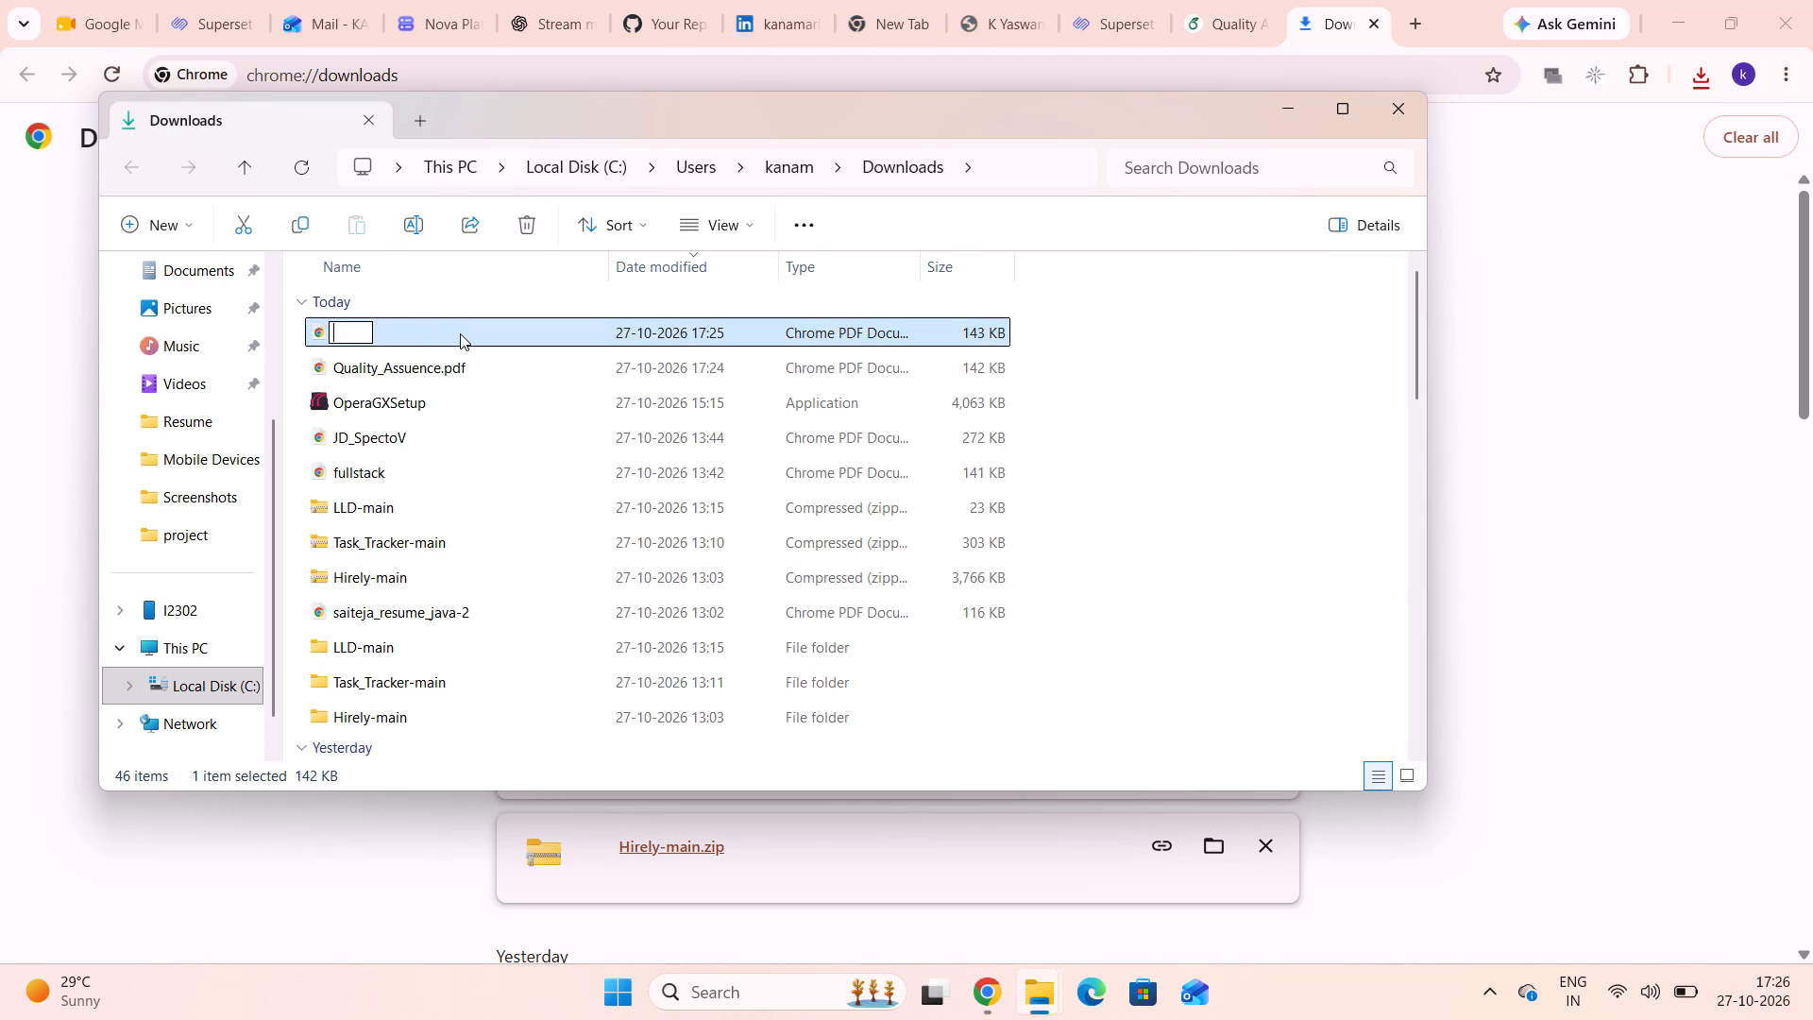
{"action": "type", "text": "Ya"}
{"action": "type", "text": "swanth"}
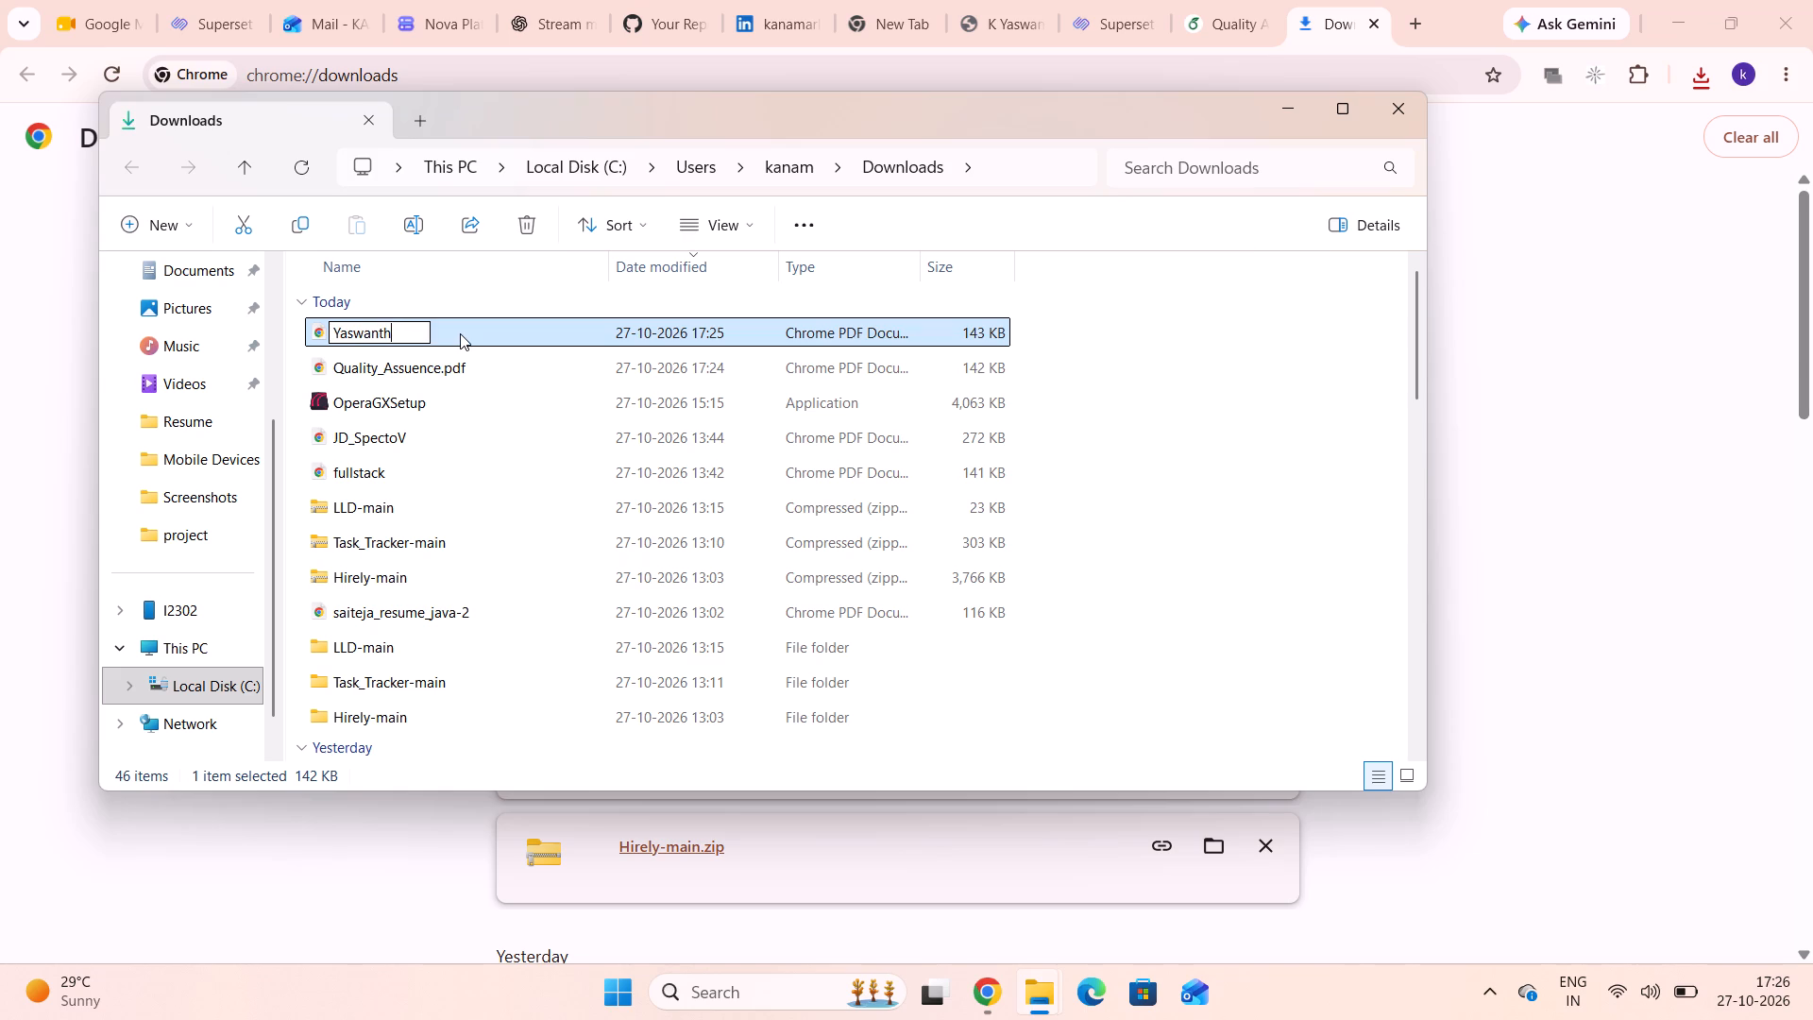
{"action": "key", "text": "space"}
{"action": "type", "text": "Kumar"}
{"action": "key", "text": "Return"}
Open the renamed resume PDF to check it, close it, and return to the Quality Assuence project in Overleaf.
{"action": "left_click", "coordinate": [460, 333]}
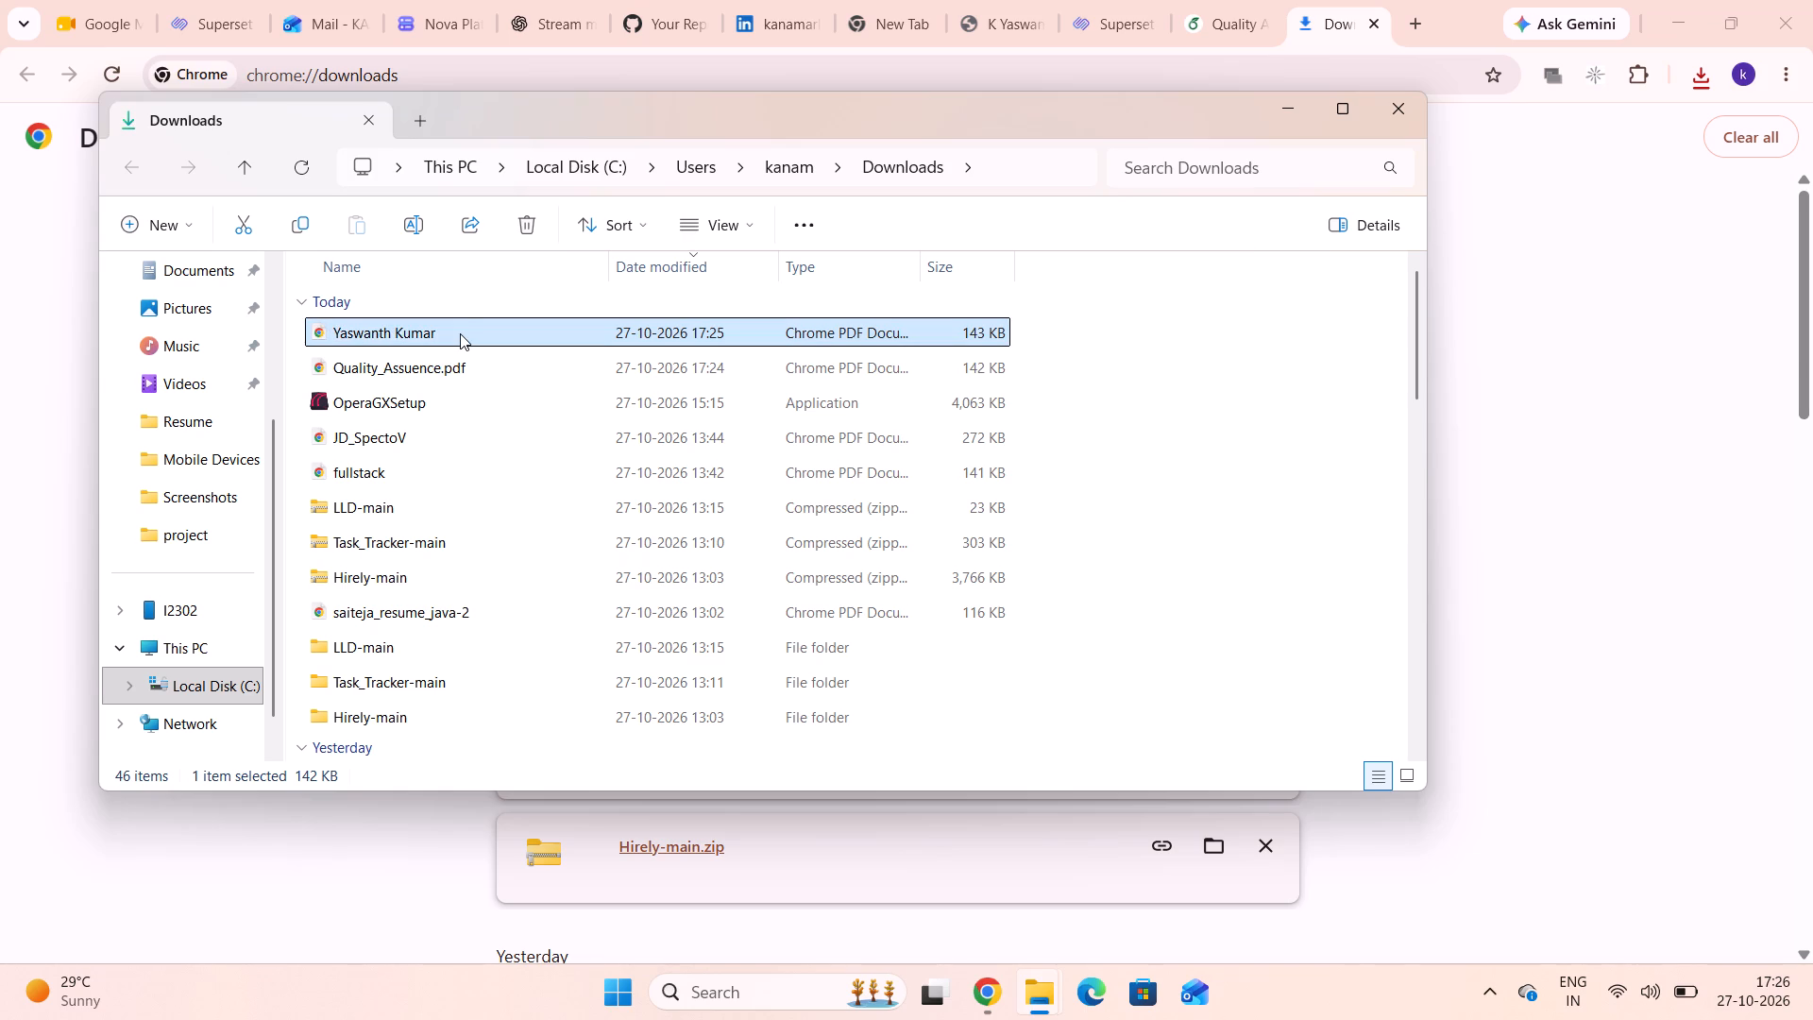
{"action": "double_click", "coordinate": [595, 331]}
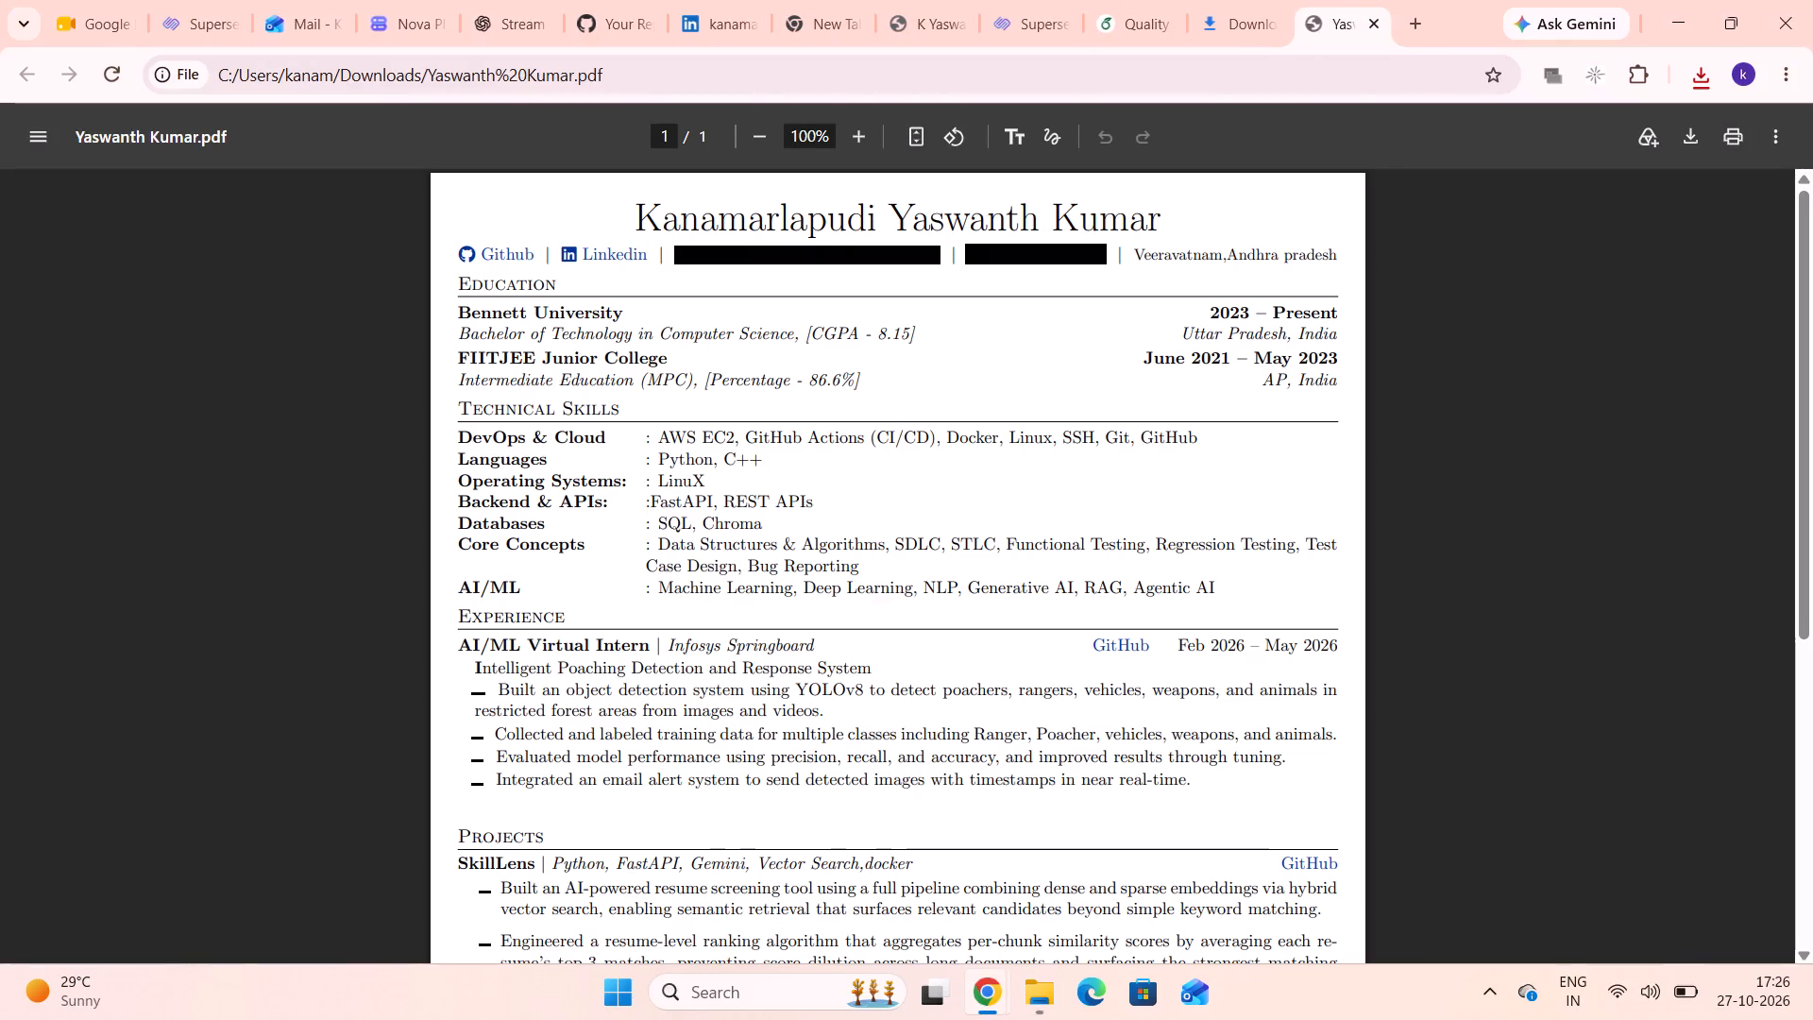
{"action": "left_click", "coordinate": [1379, 32]}
{"action": "left_click", "coordinate": [1217, 20]}
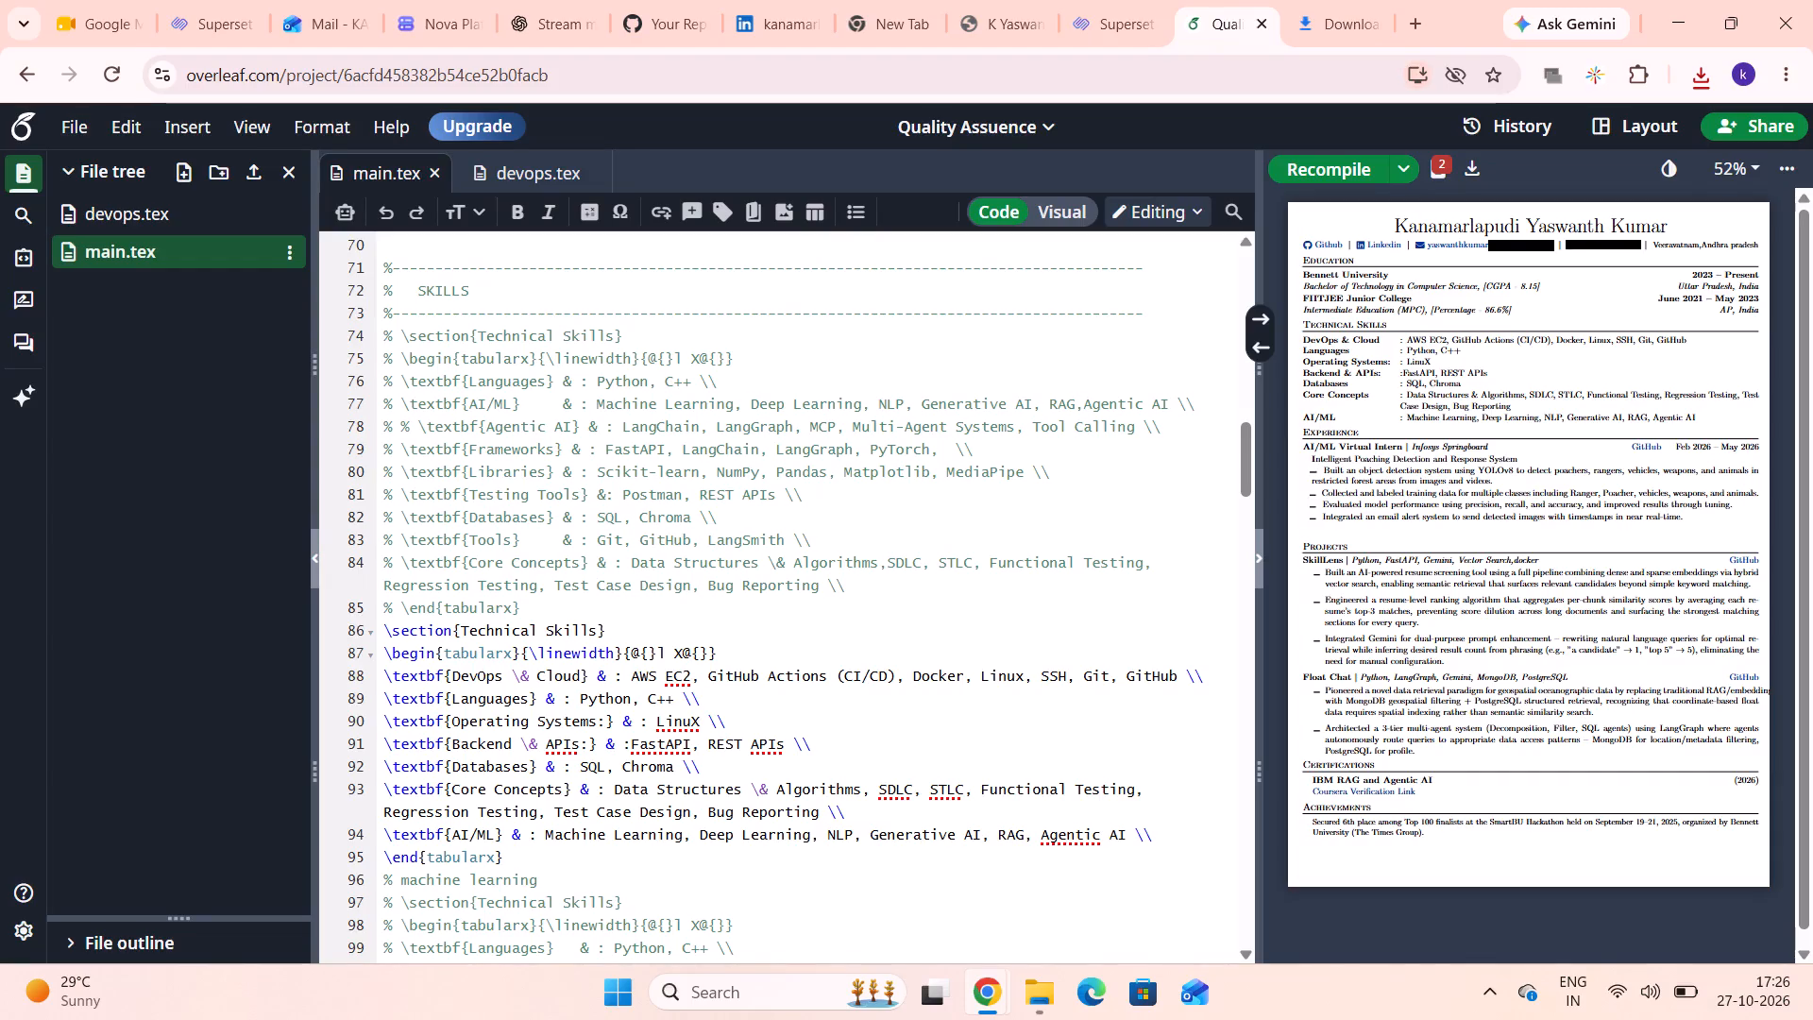
{"action": "left_click", "coordinate": [115, 229]}
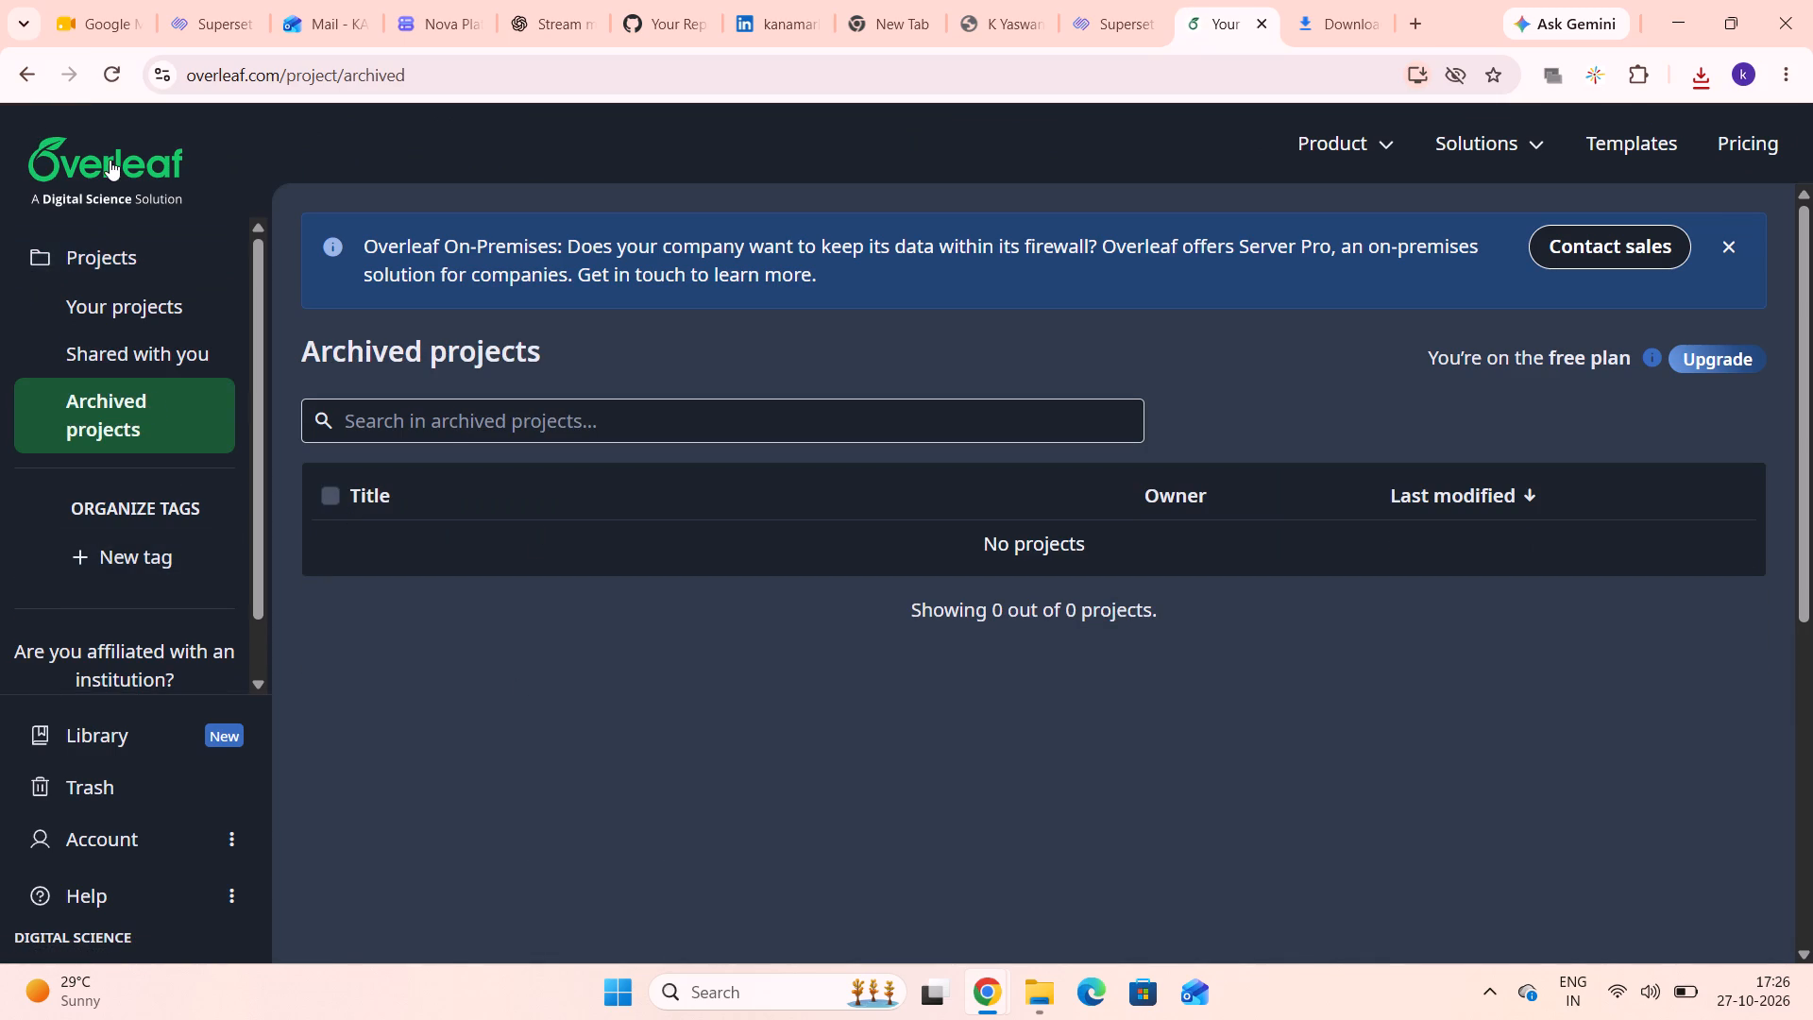
{"action": "left_click", "coordinate": [106, 267]}
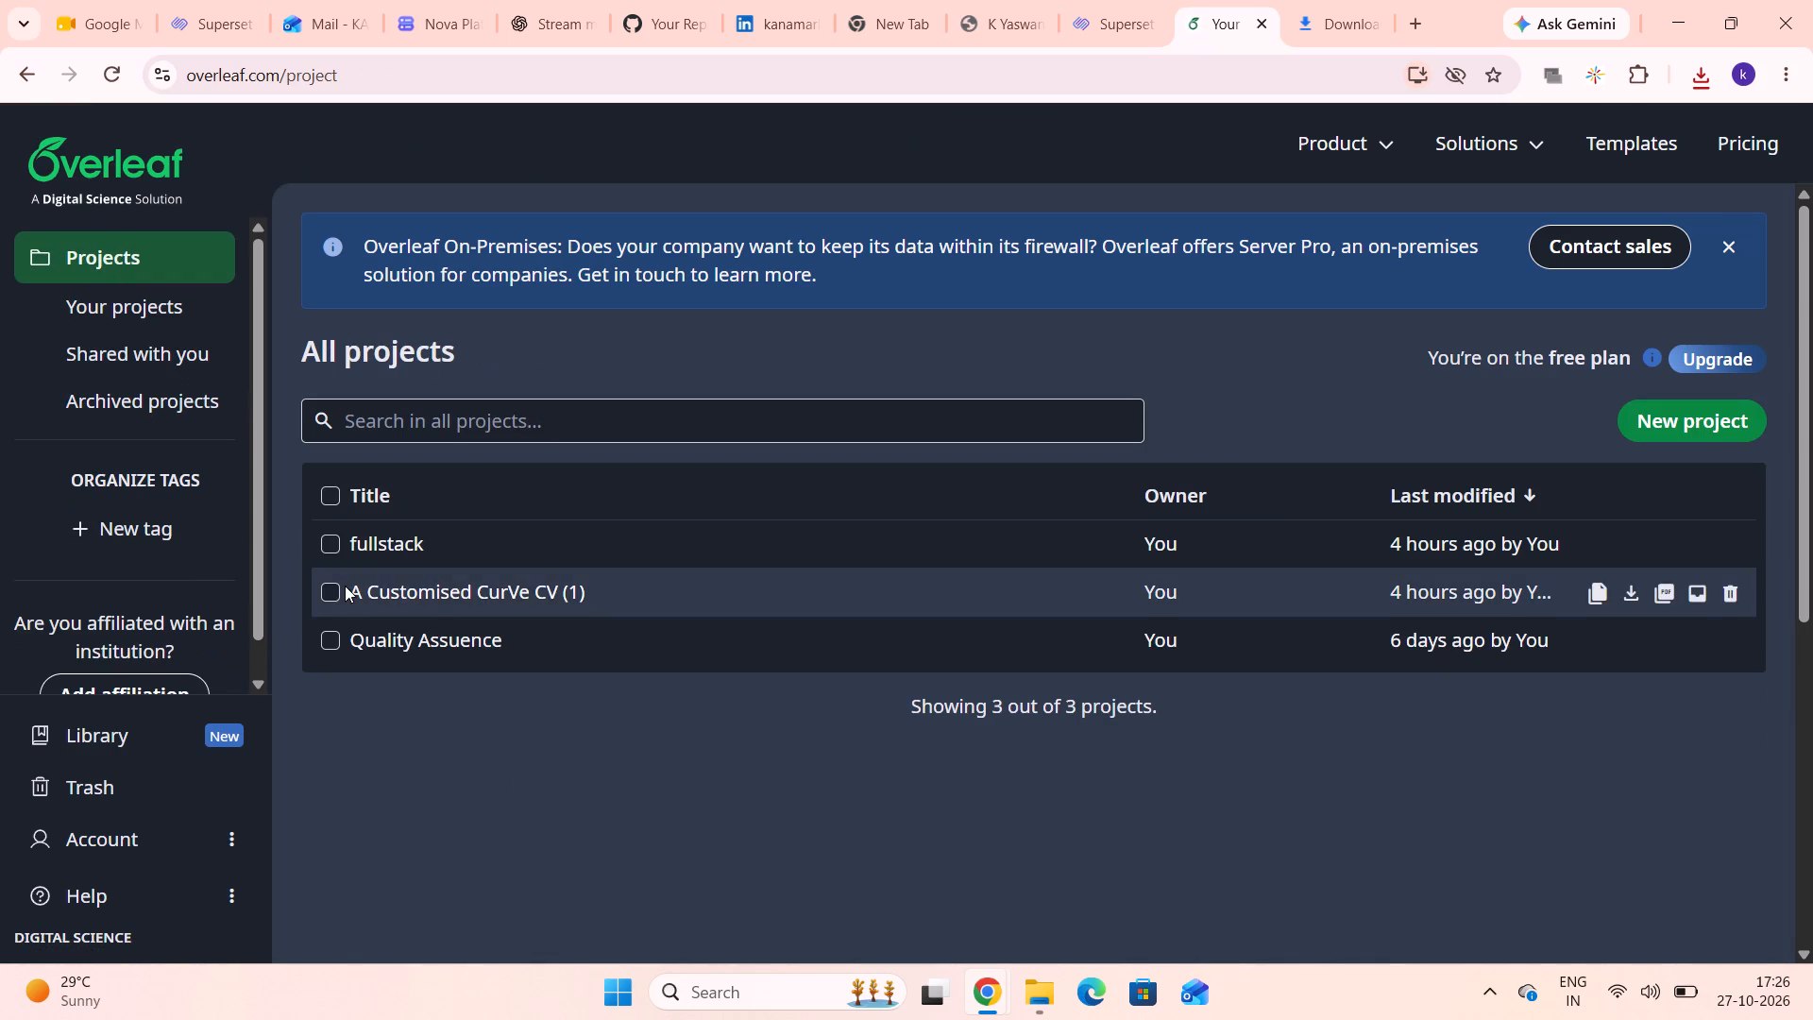
Open the A Customised CurVe CV (1) project and look through the cv-llt.tex source and its compiled resume.
{"action": "left_click", "coordinate": [438, 591]}
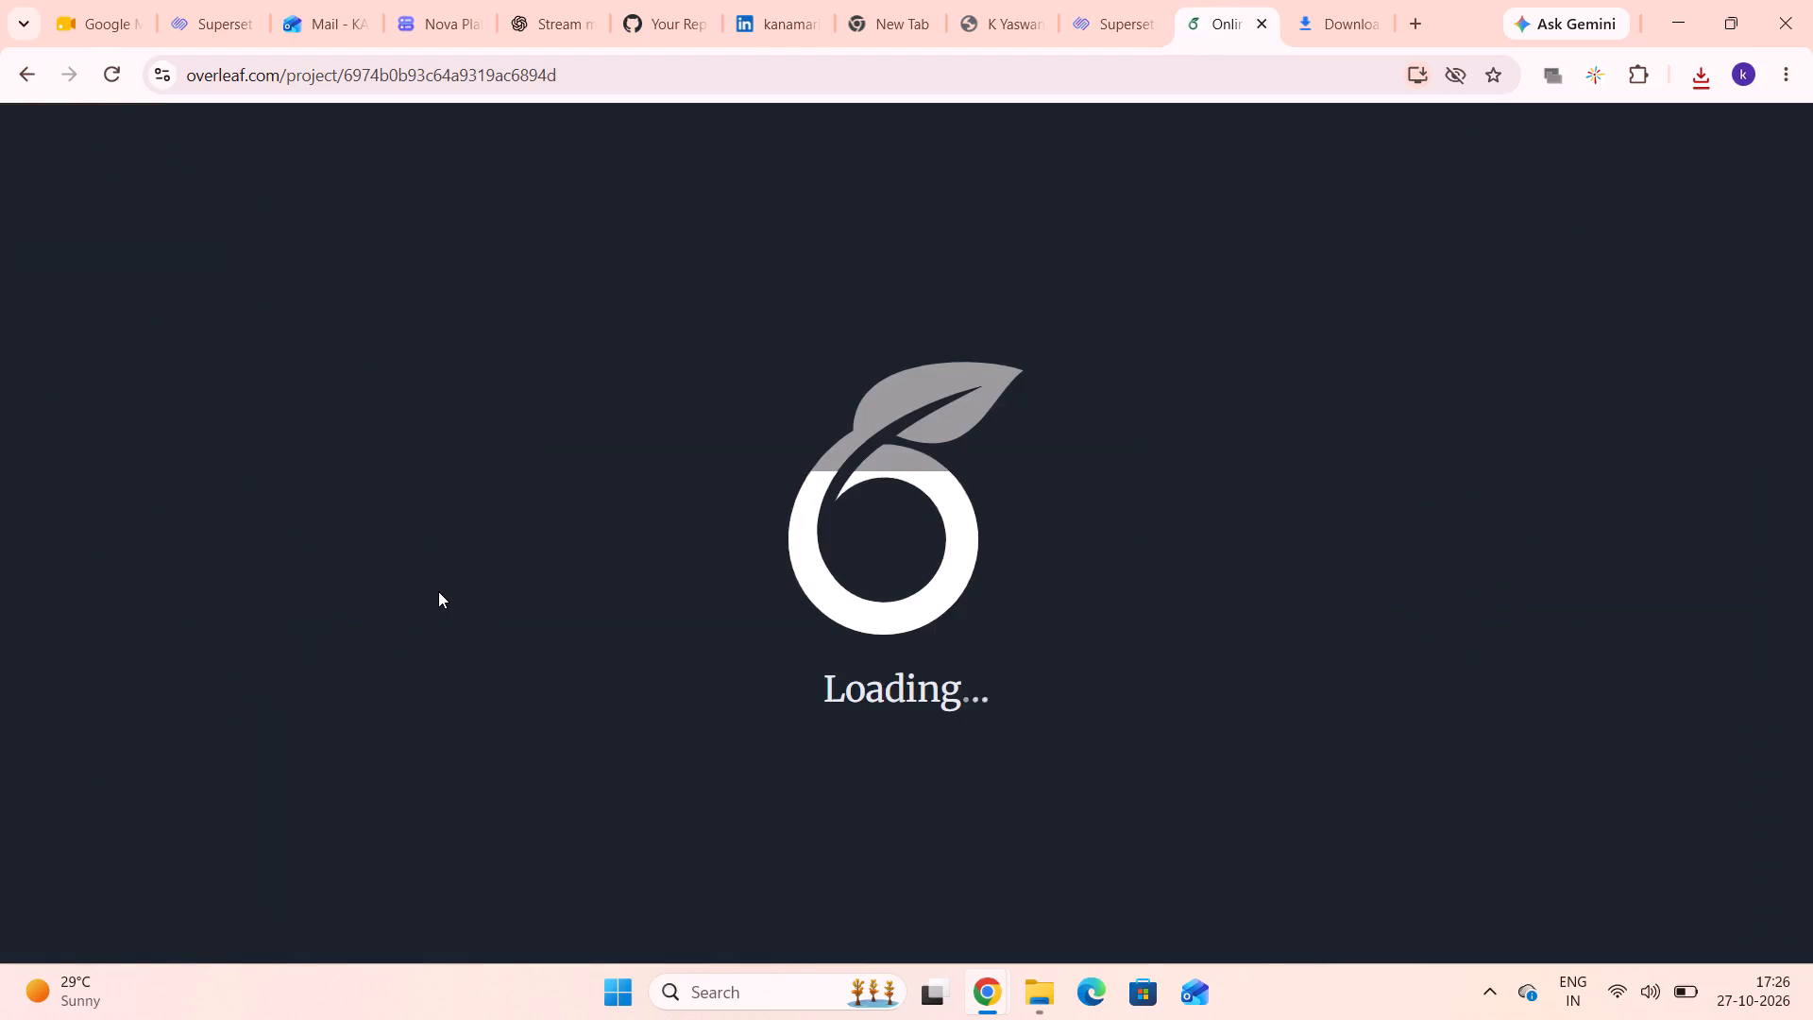
{"action": "scroll", "coordinate": [565, 672], "scroll_direction": "down", "scroll_amount": 1}
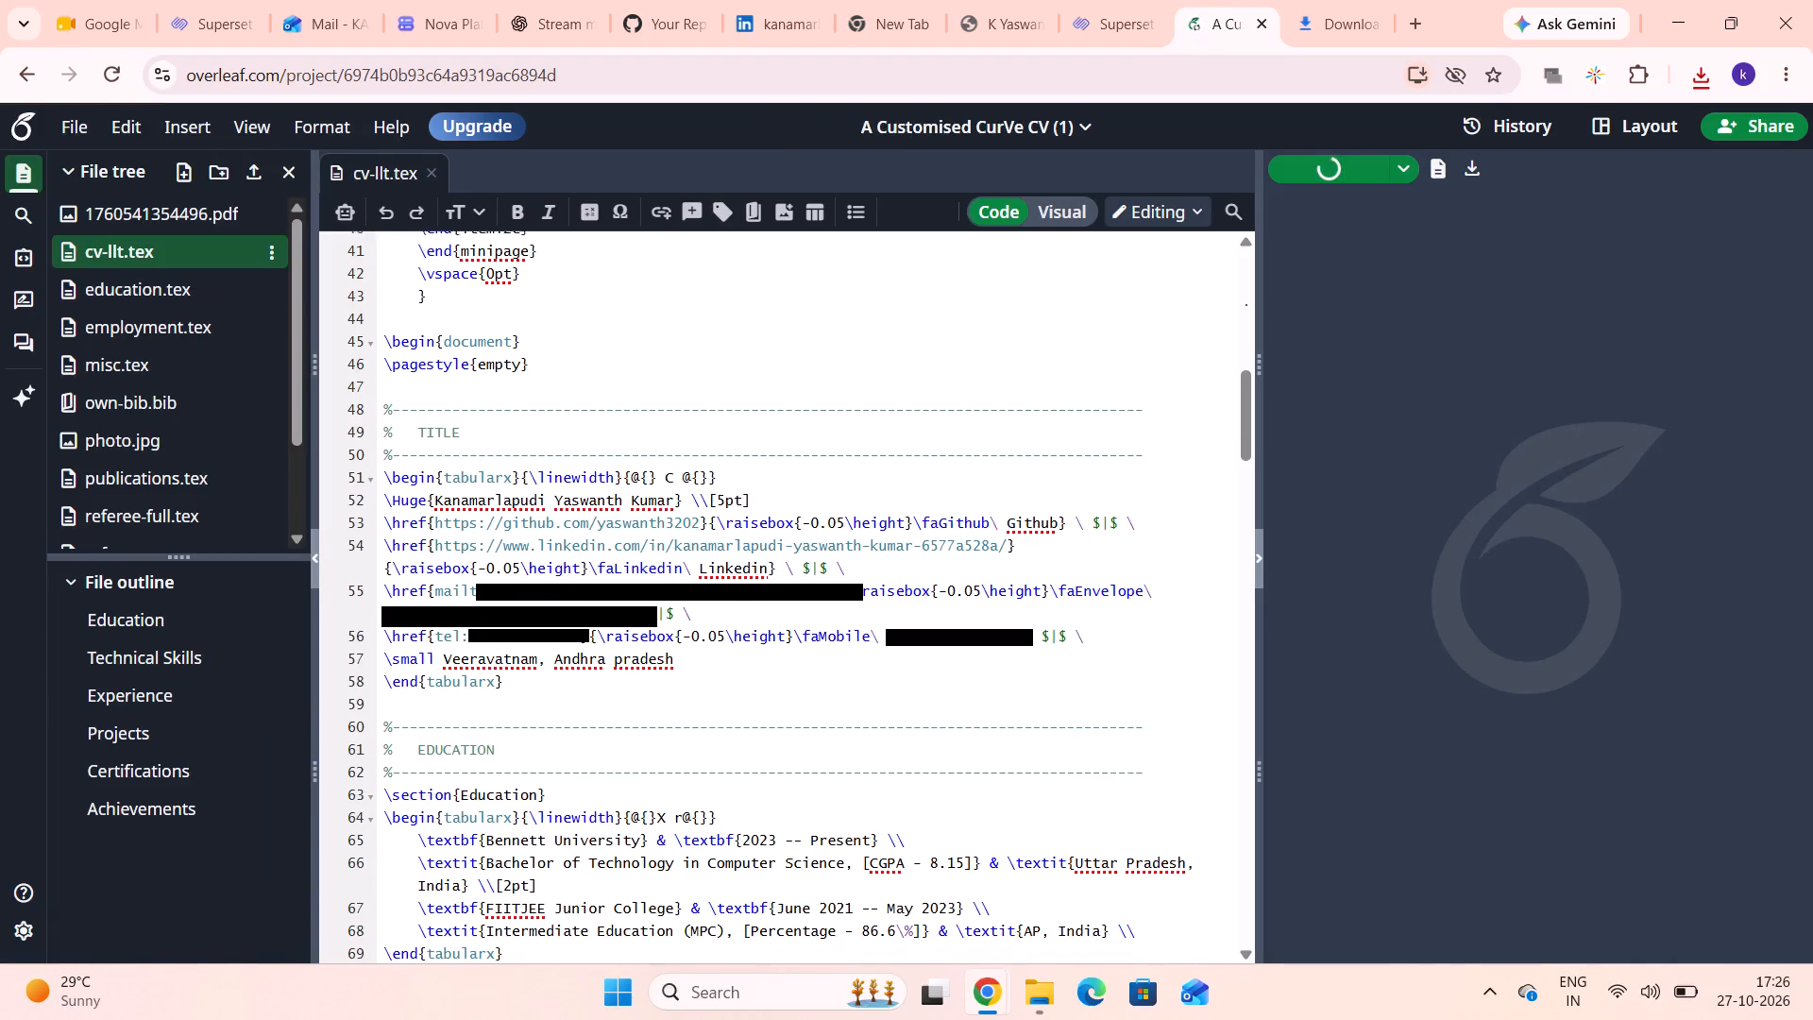
{"action": "scroll", "coordinate": [565, 672], "scroll_direction": "down", "scroll_amount": 1}
{"action": "scroll", "coordinate": [565, 672], "scroll_direction": "up", "scroll_amount": 3}
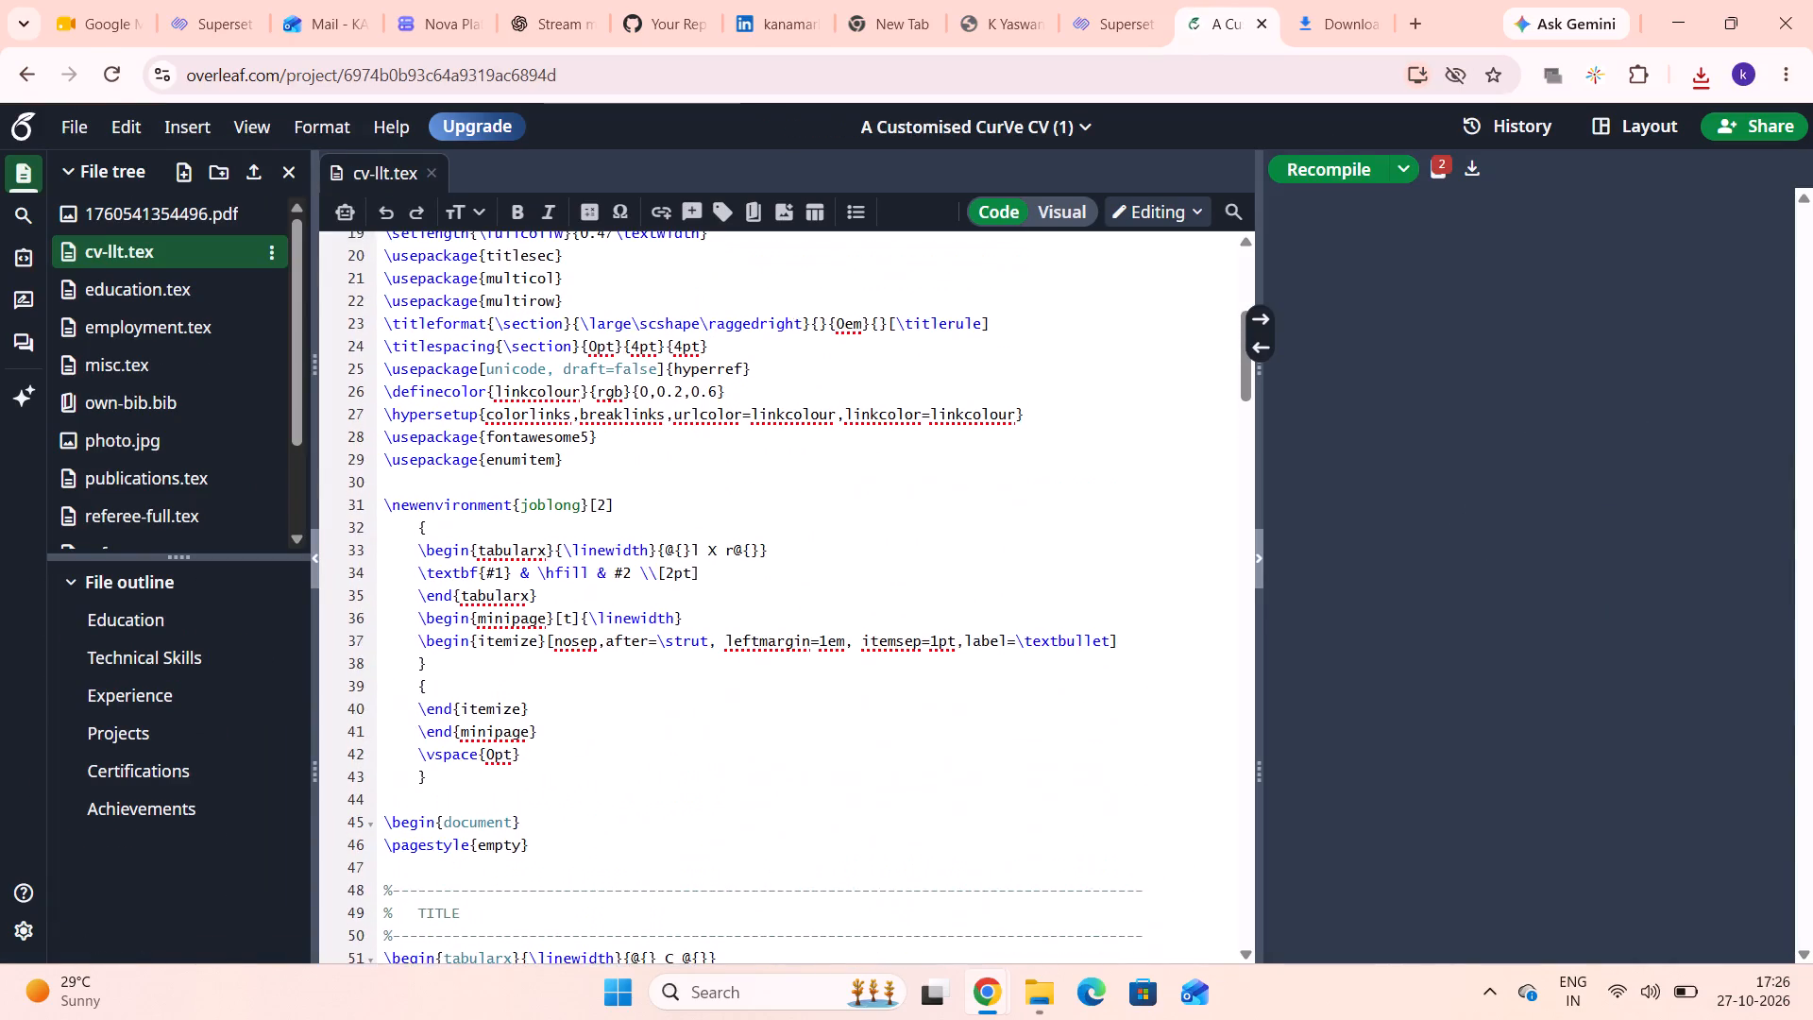
{"action": "scroll", "coordinate": [565, 672], "scroll_direction": "up", "scroll_amount": 2}
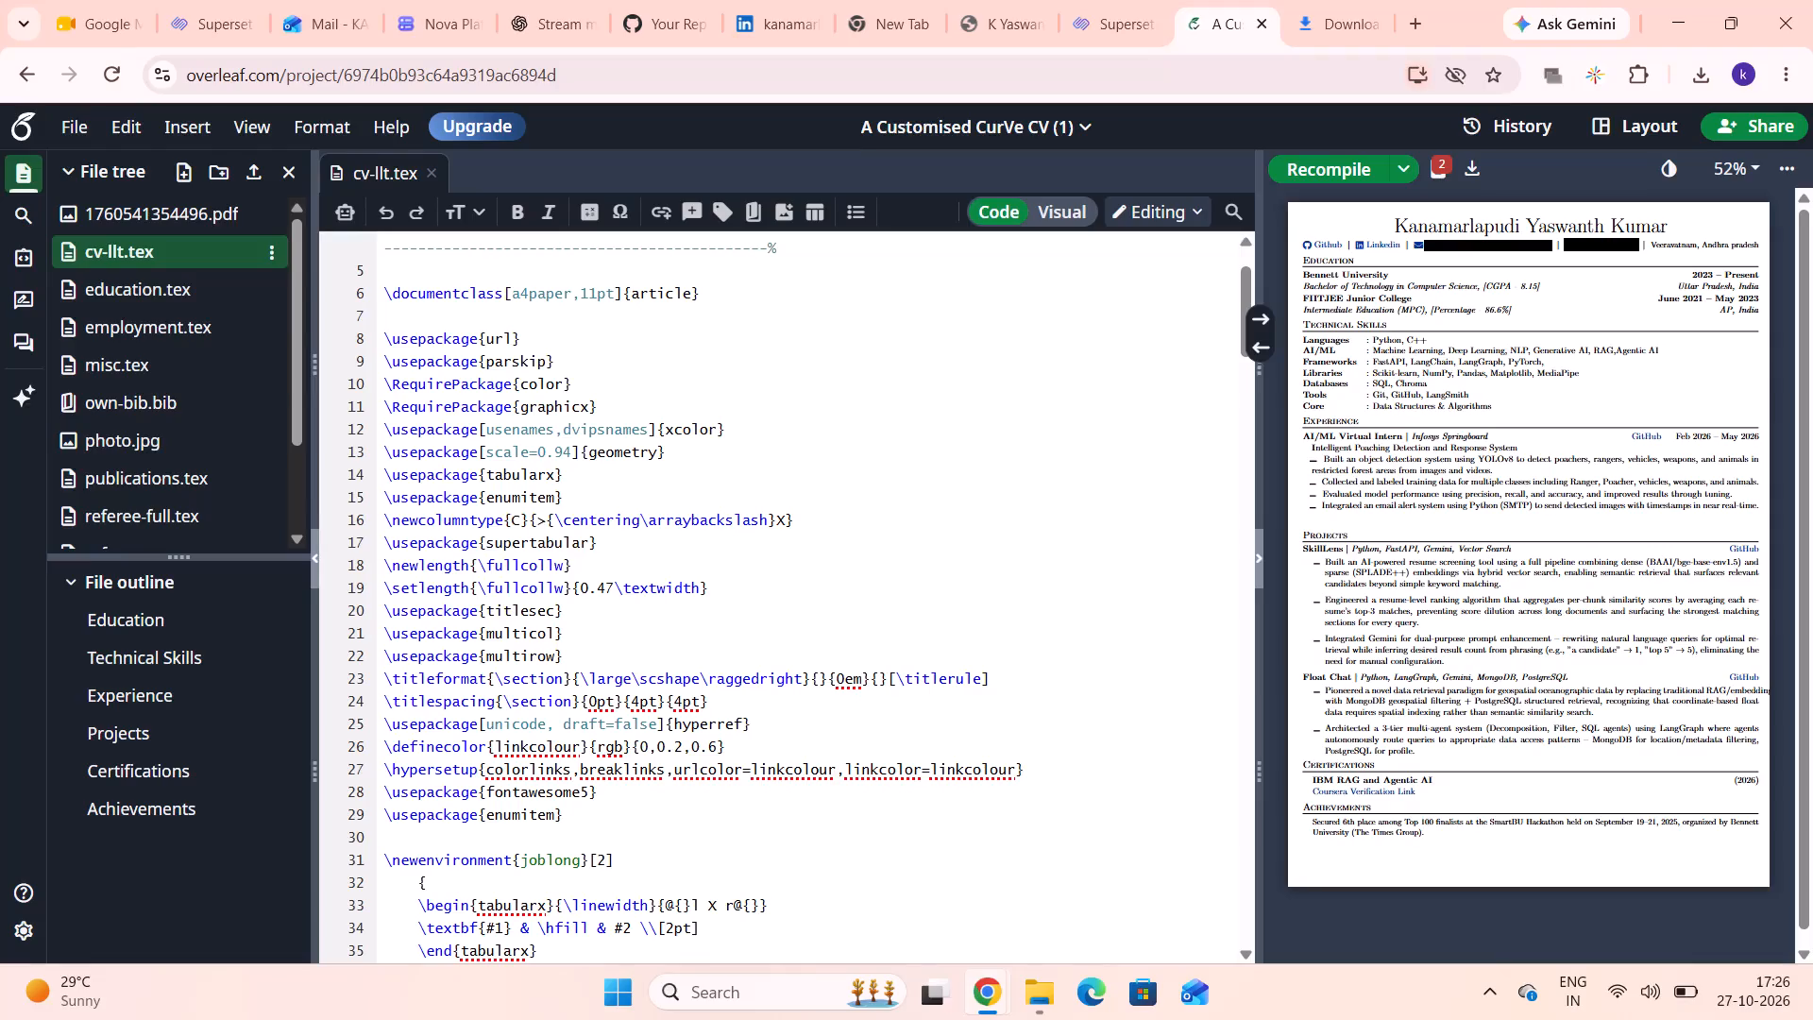
{"action": "scroll", "coordinate": [565, 672], "scroll_direction": "up", "scroll_amount": 2}
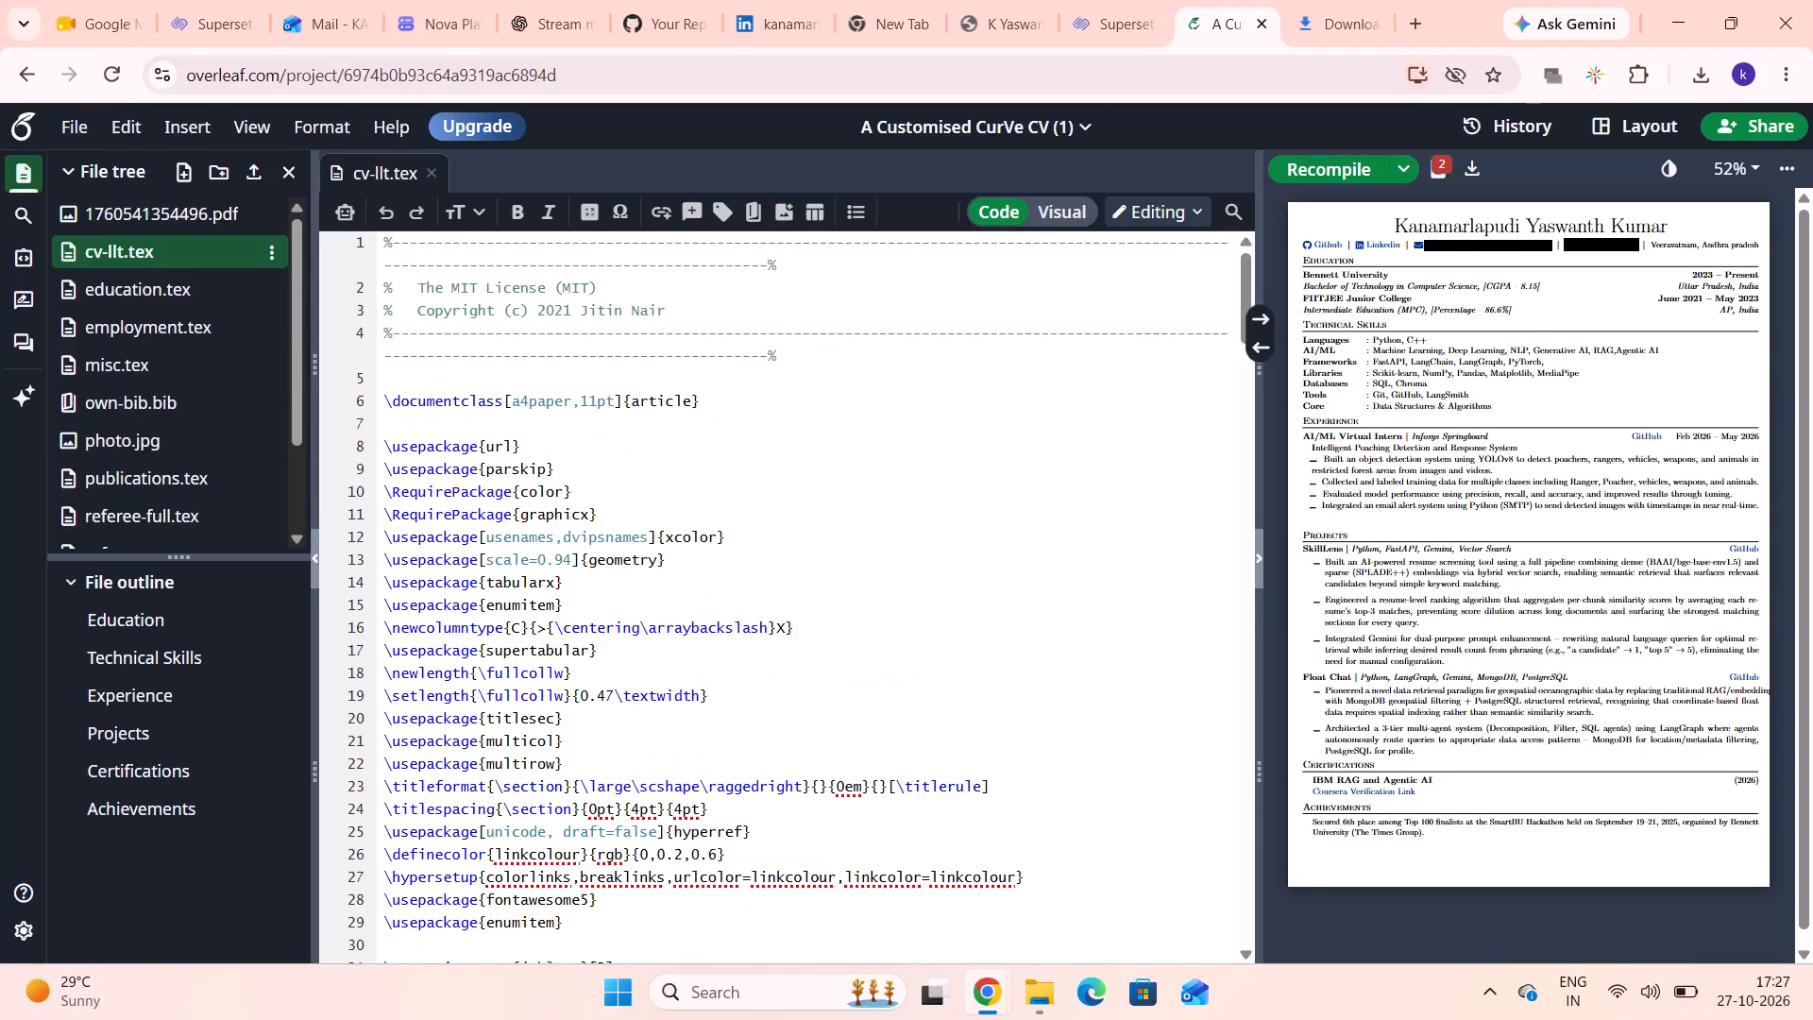
{"action": "scroll", "coordinate": [565, 672], "scroll_direction": "up", "scroll_amount": 2}
Copy the skills block in cv-llt.tex, from the SKILLS comment header through the Core line.
{"action": "left_click", "coordinate": [150, 655]}
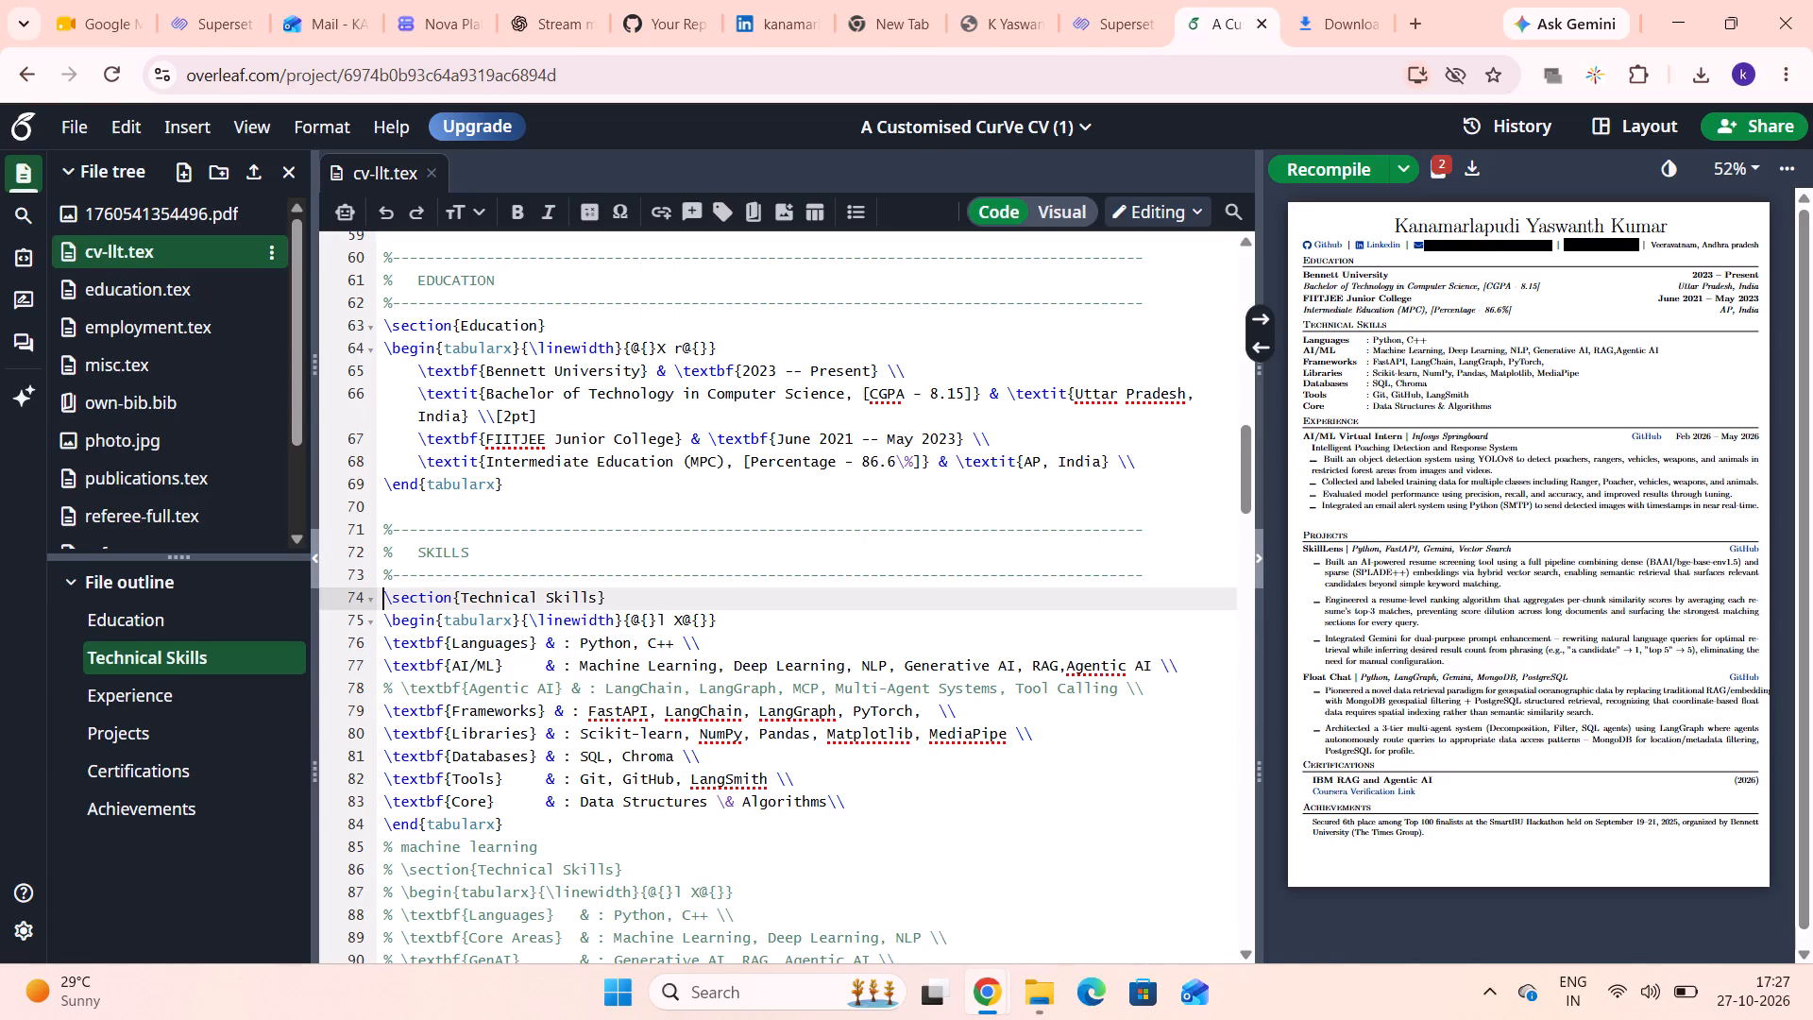
{"action": "left_click_drag", "start_coordinate": [848, 798], "coordinate": [383, 539]}
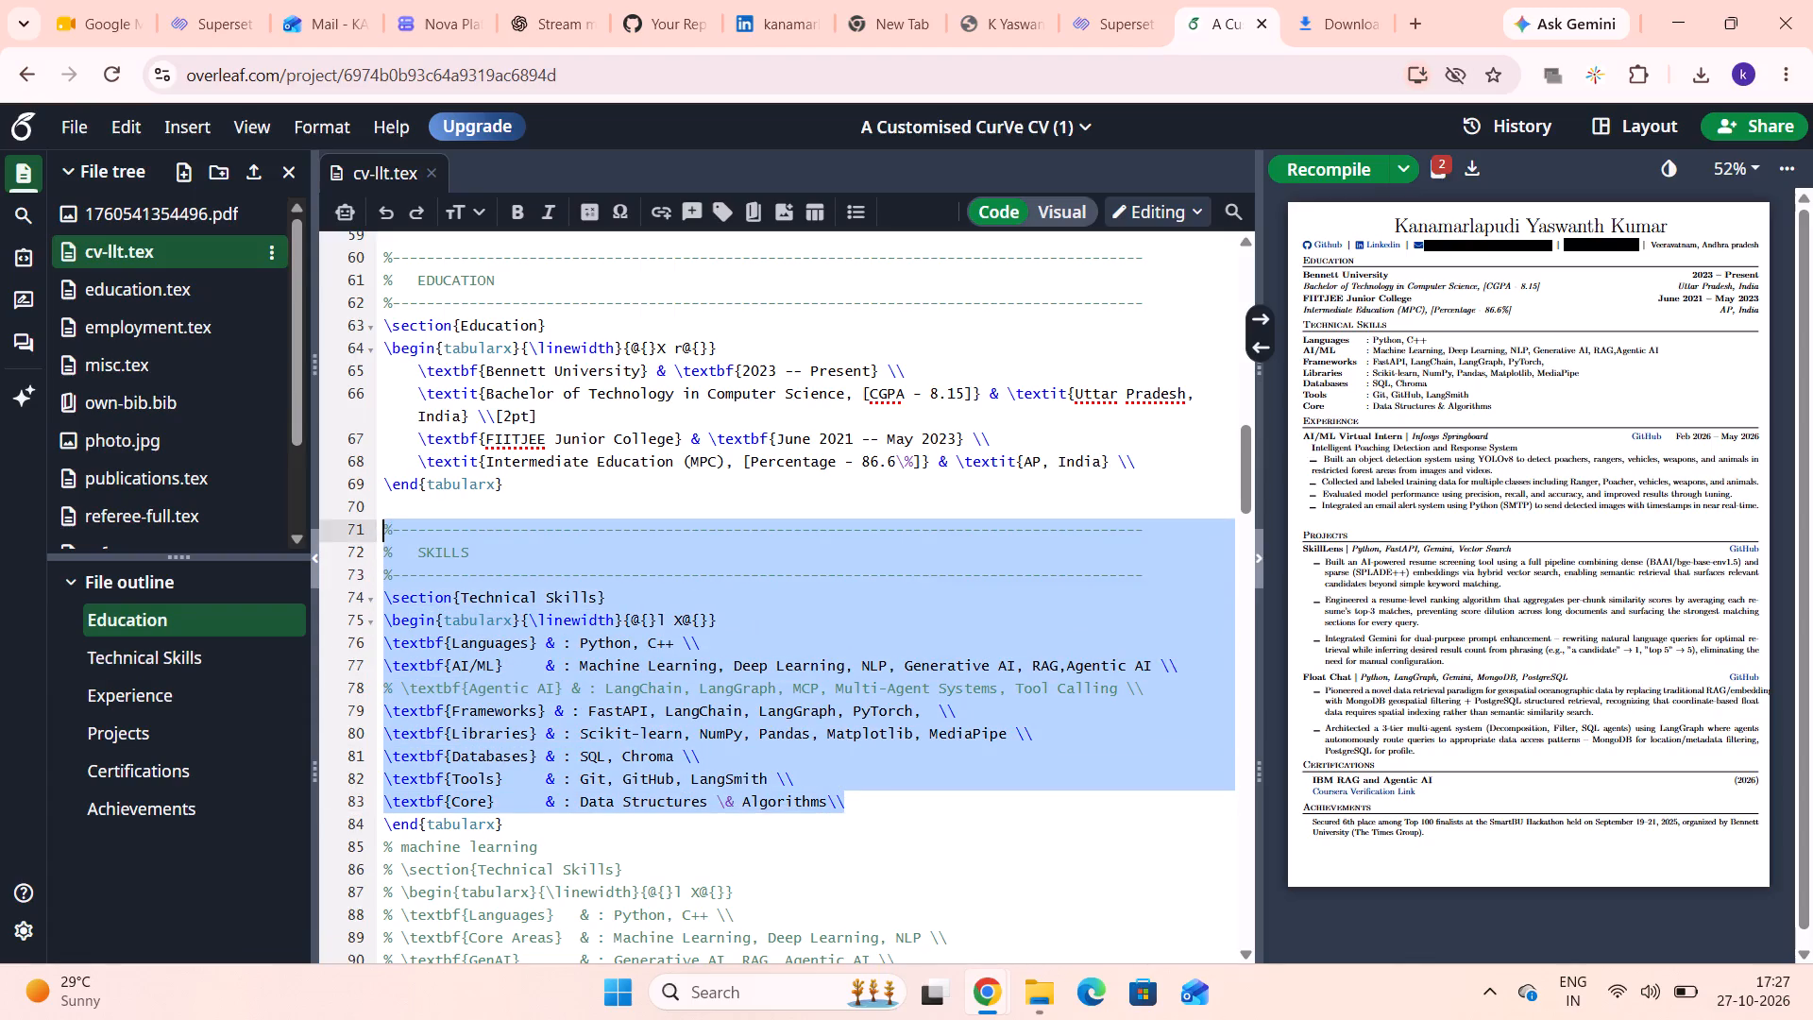
{"action": "left_click_drag", "start_coordinate": [383, 539], "coordinate": [385, 532]}
{"action": "key", "text": "ctrl+c"}
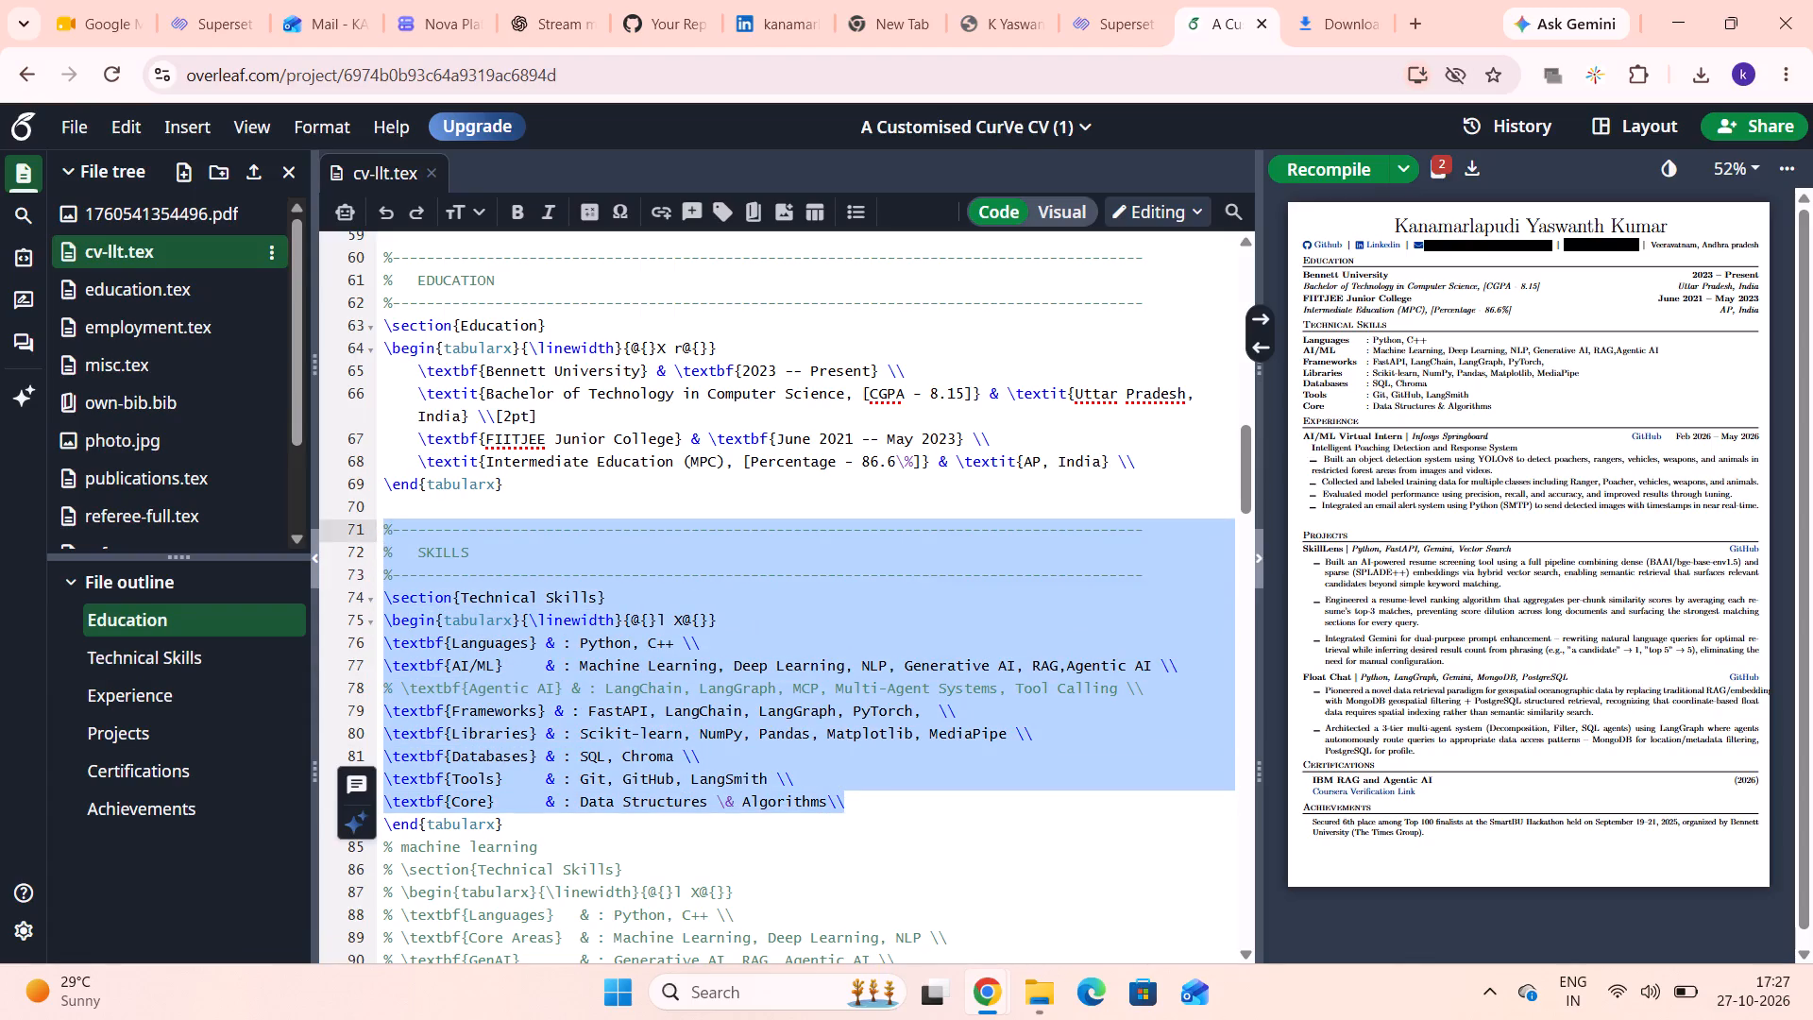
{"action": "left_click", "coordinate": [534, 560]}
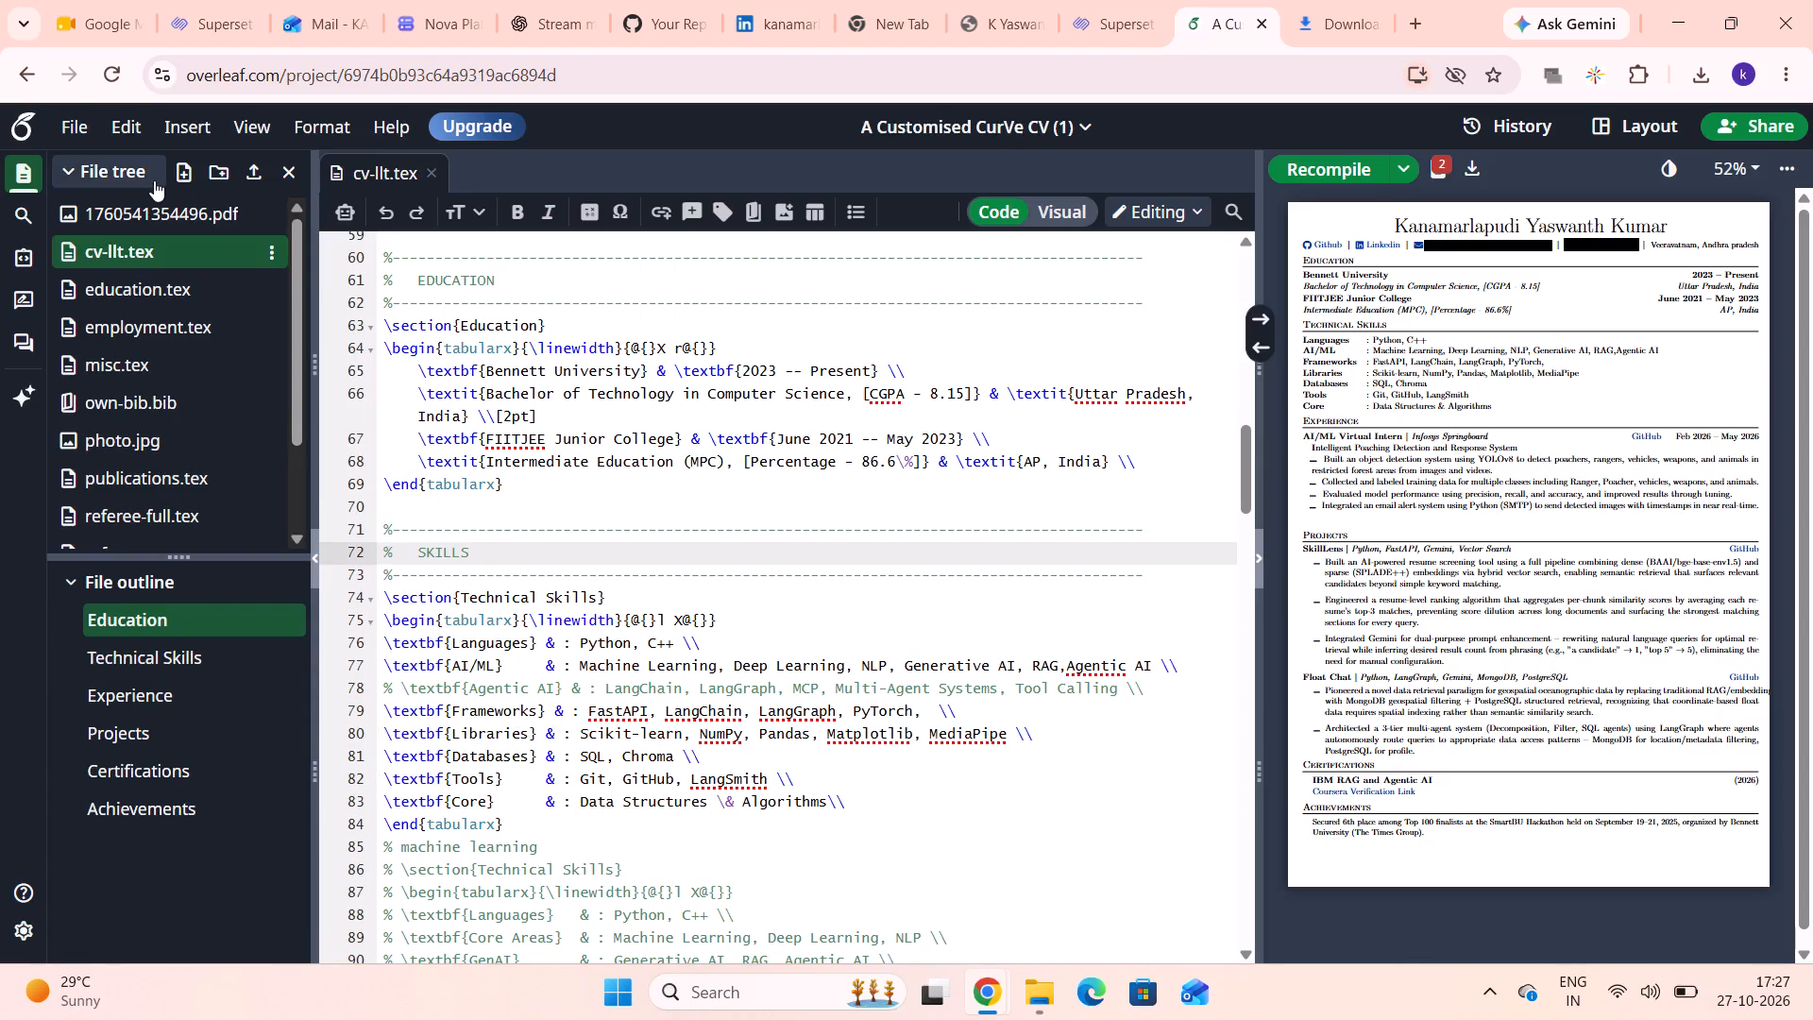
Return to the project list and reopen the Quality Assuence project.
{"action": "left_click", "coordinate": [26, 128]}
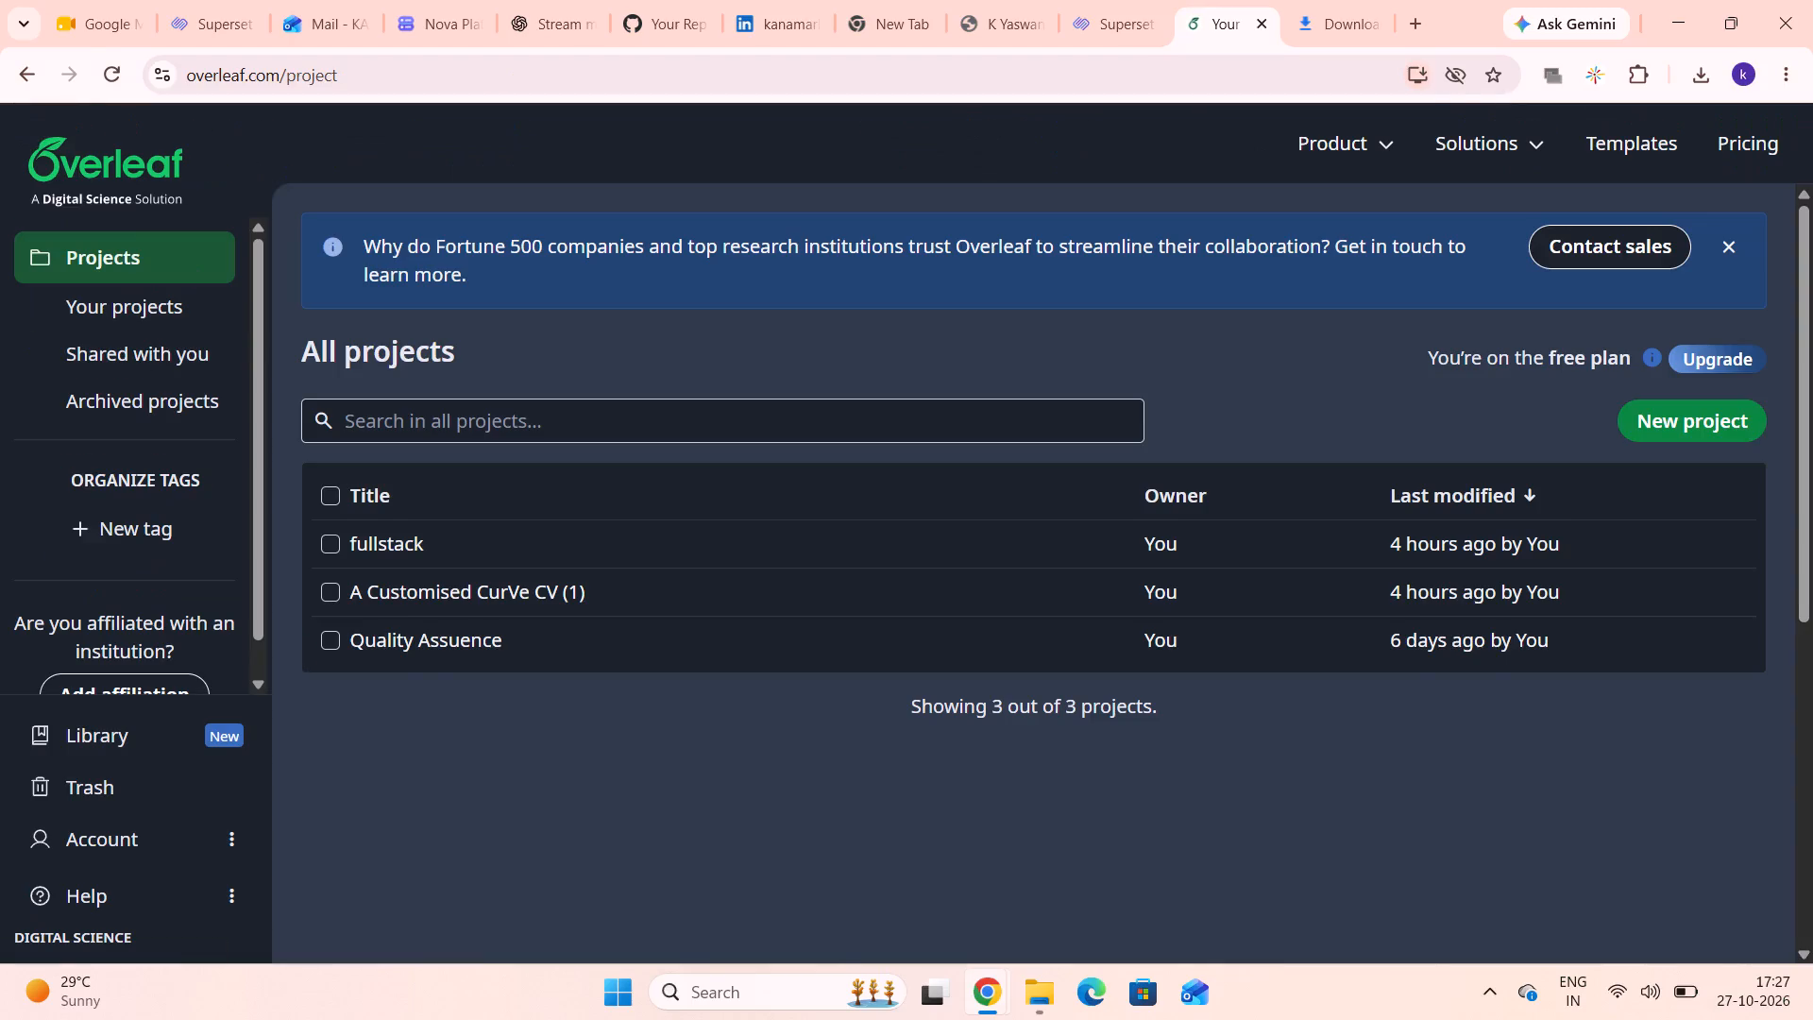
{"action": "double_click", "coordinate": [433, 654]}
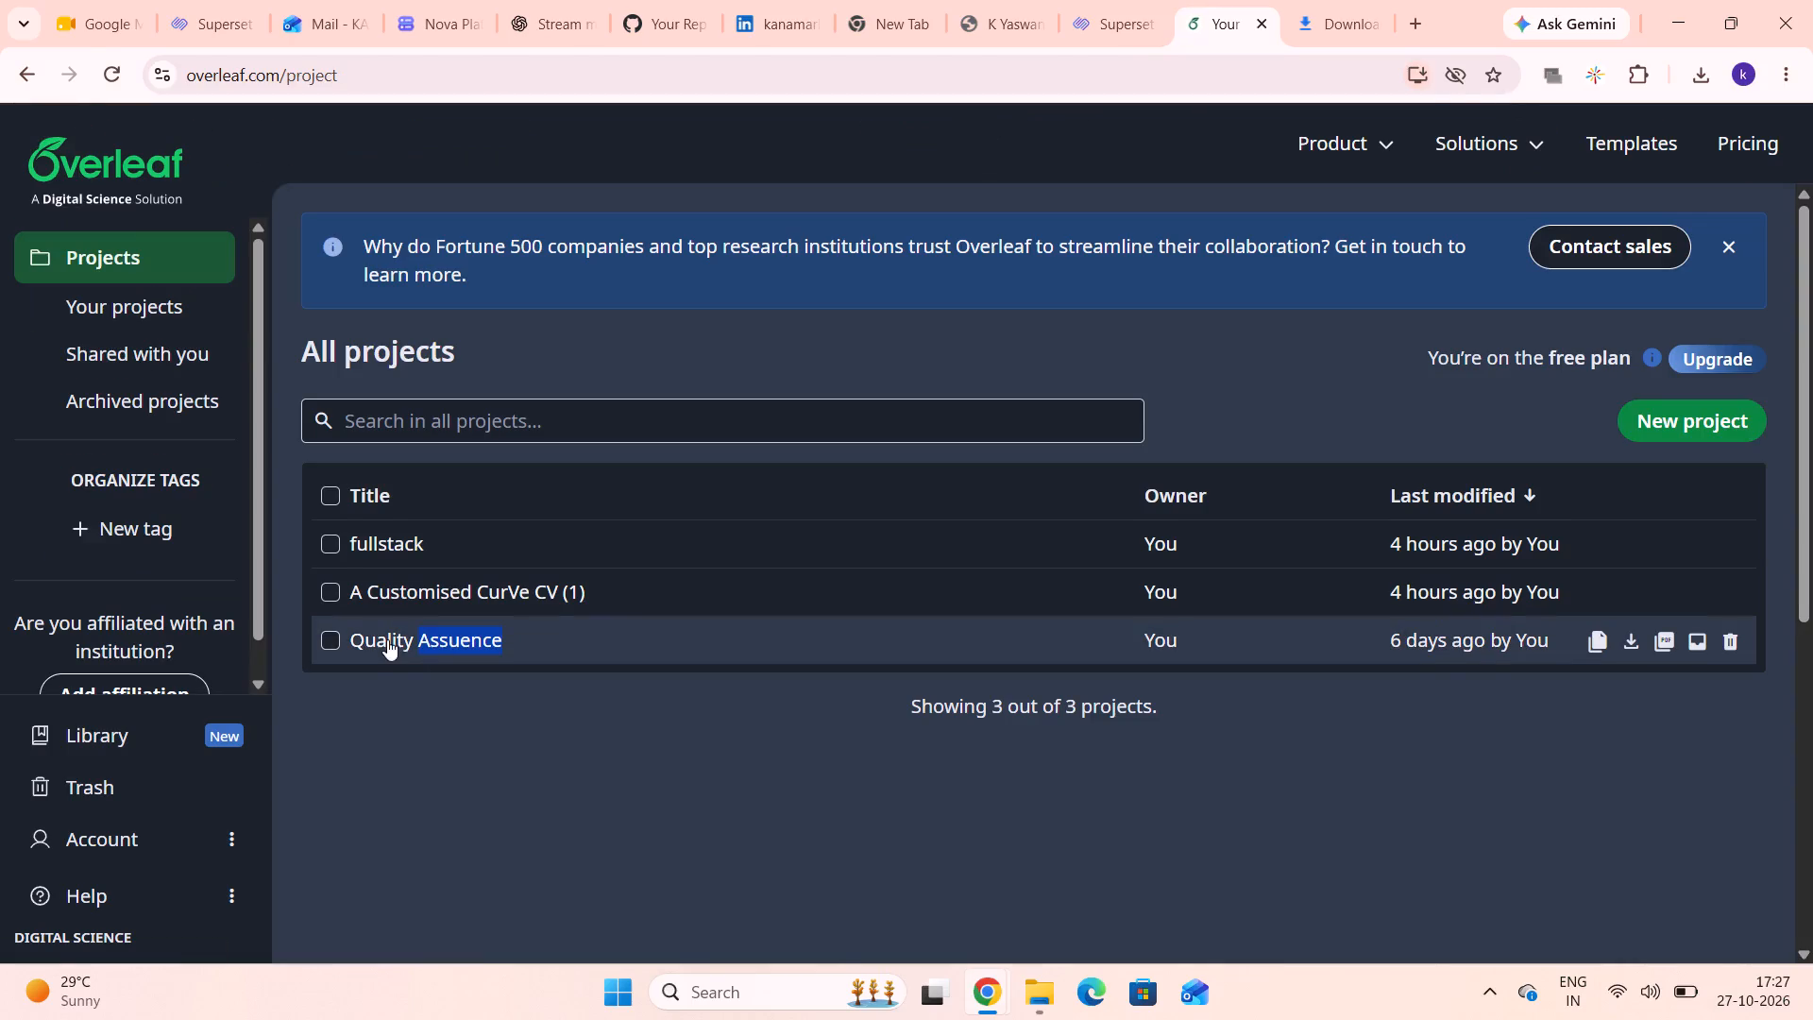
{"action": "left_click", "coordinate": [379, 631]}
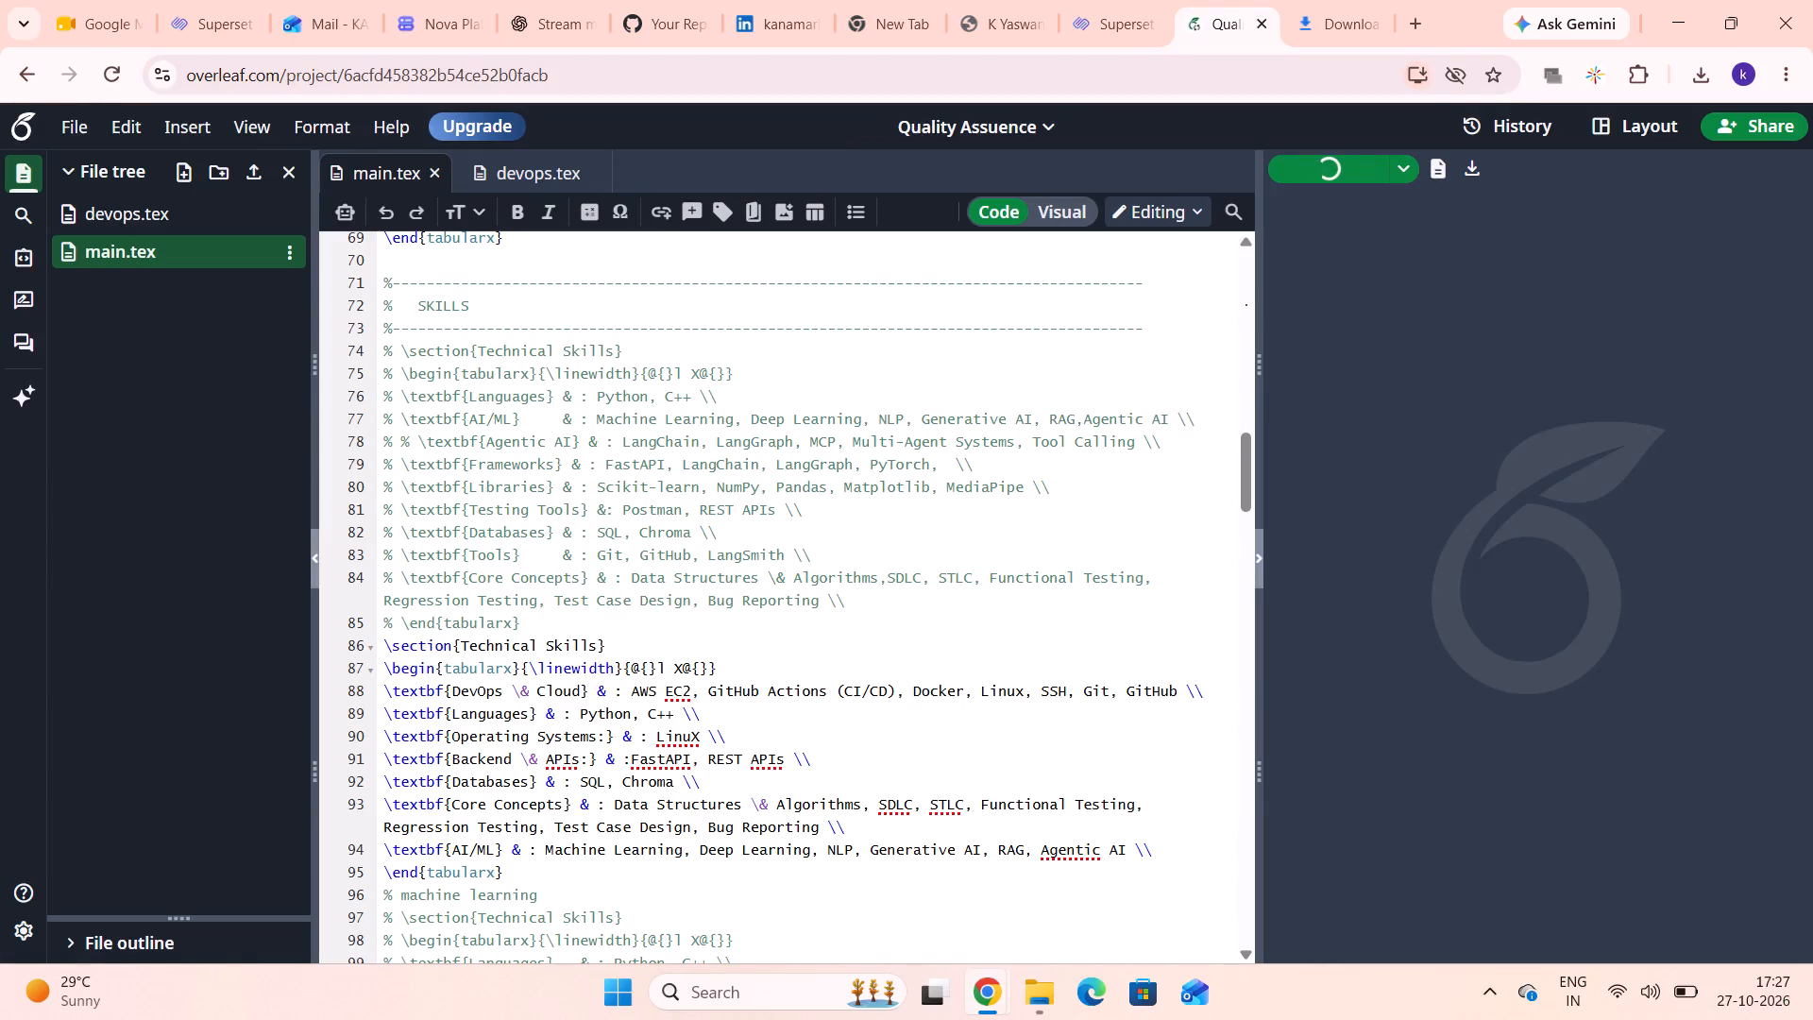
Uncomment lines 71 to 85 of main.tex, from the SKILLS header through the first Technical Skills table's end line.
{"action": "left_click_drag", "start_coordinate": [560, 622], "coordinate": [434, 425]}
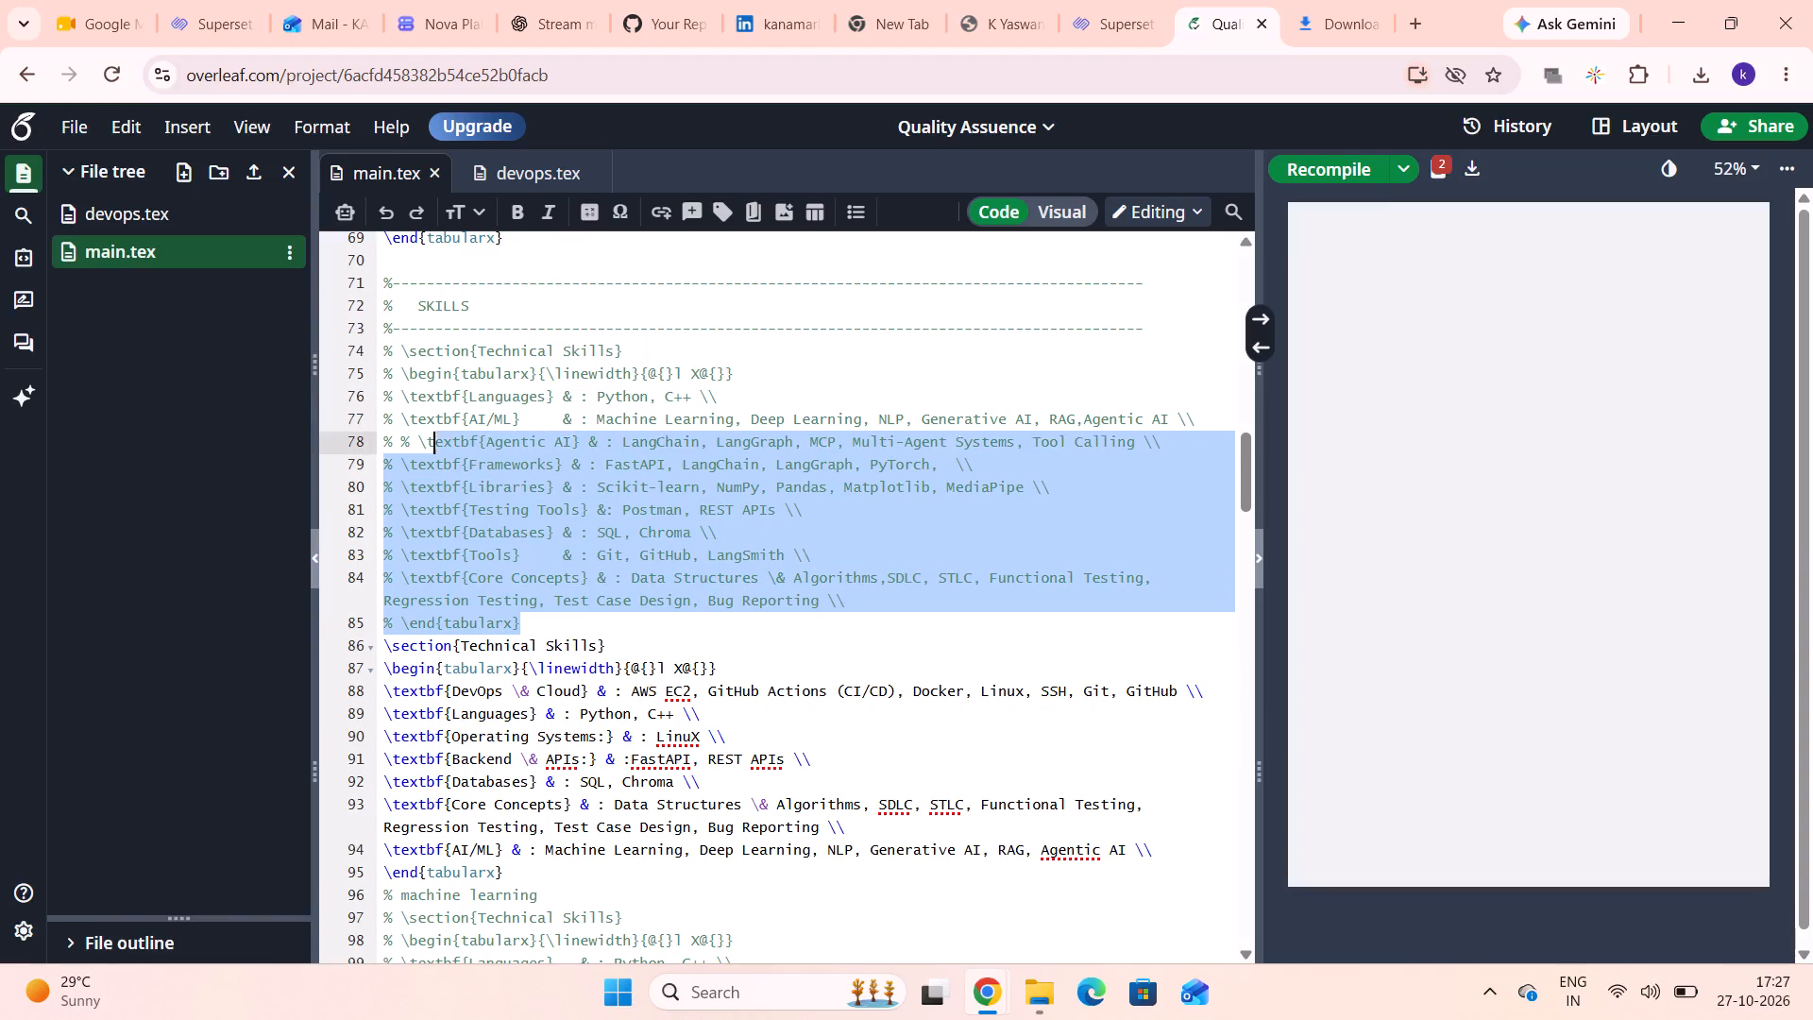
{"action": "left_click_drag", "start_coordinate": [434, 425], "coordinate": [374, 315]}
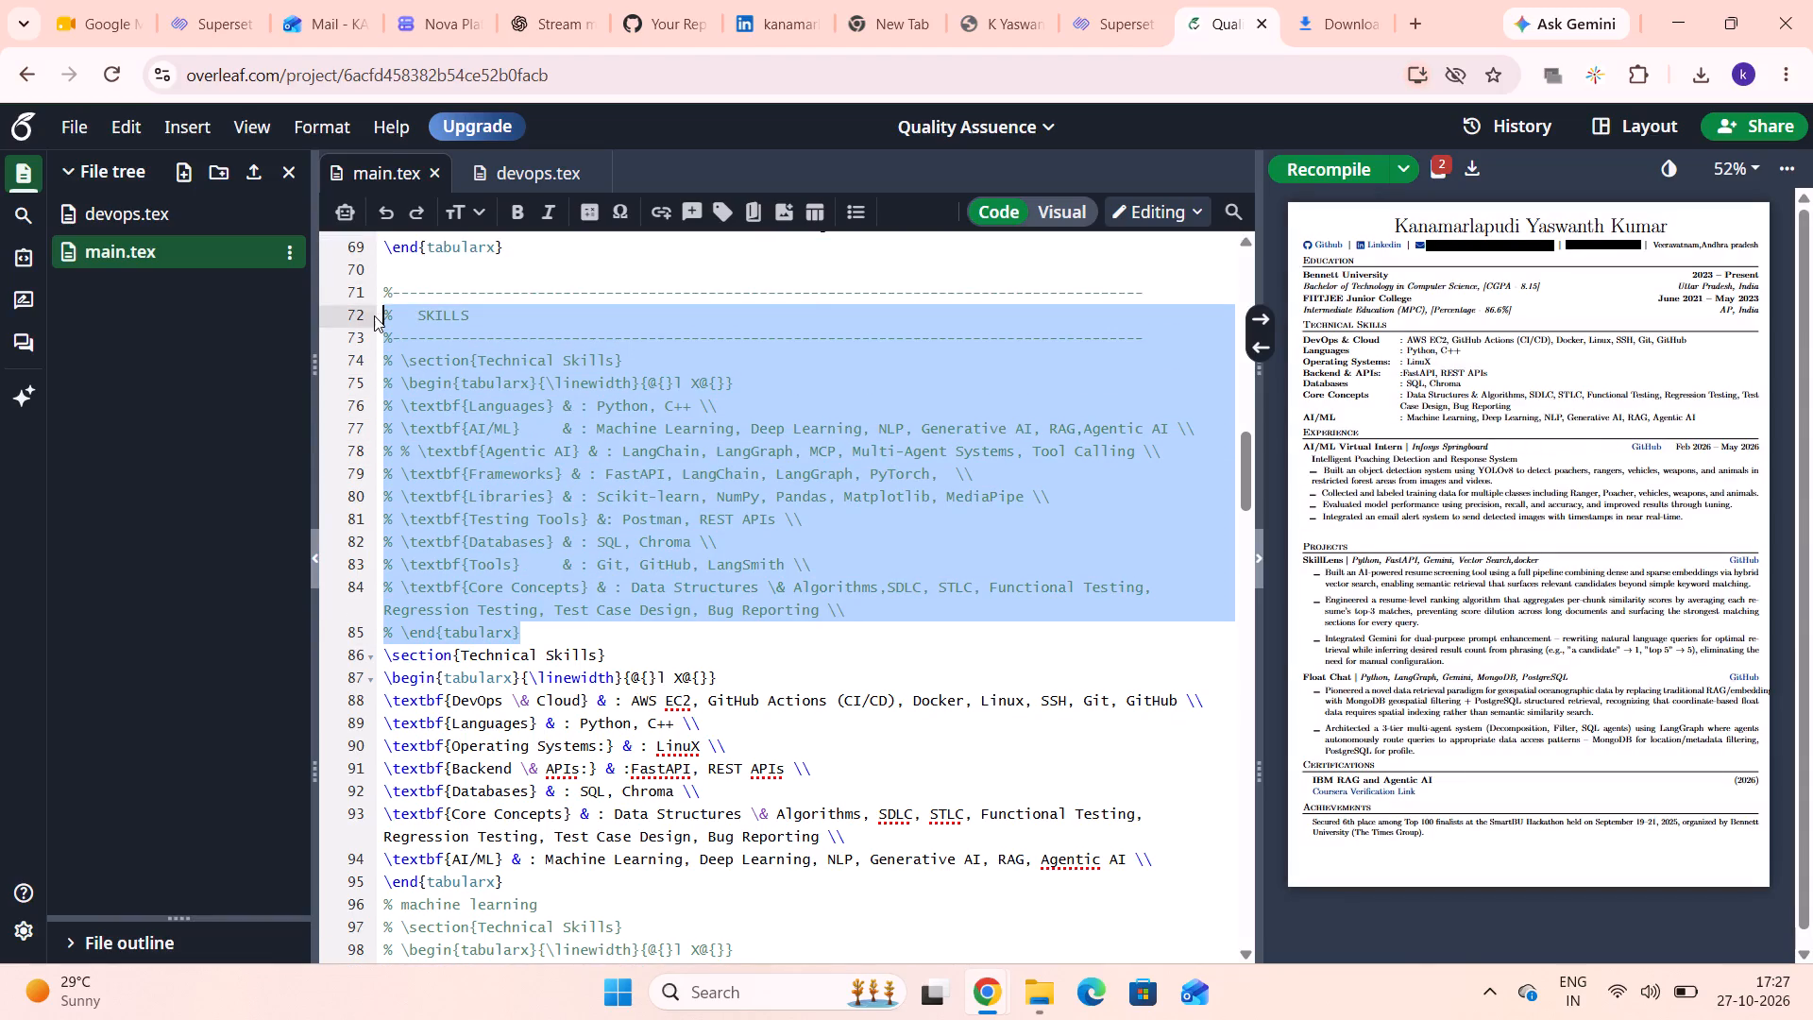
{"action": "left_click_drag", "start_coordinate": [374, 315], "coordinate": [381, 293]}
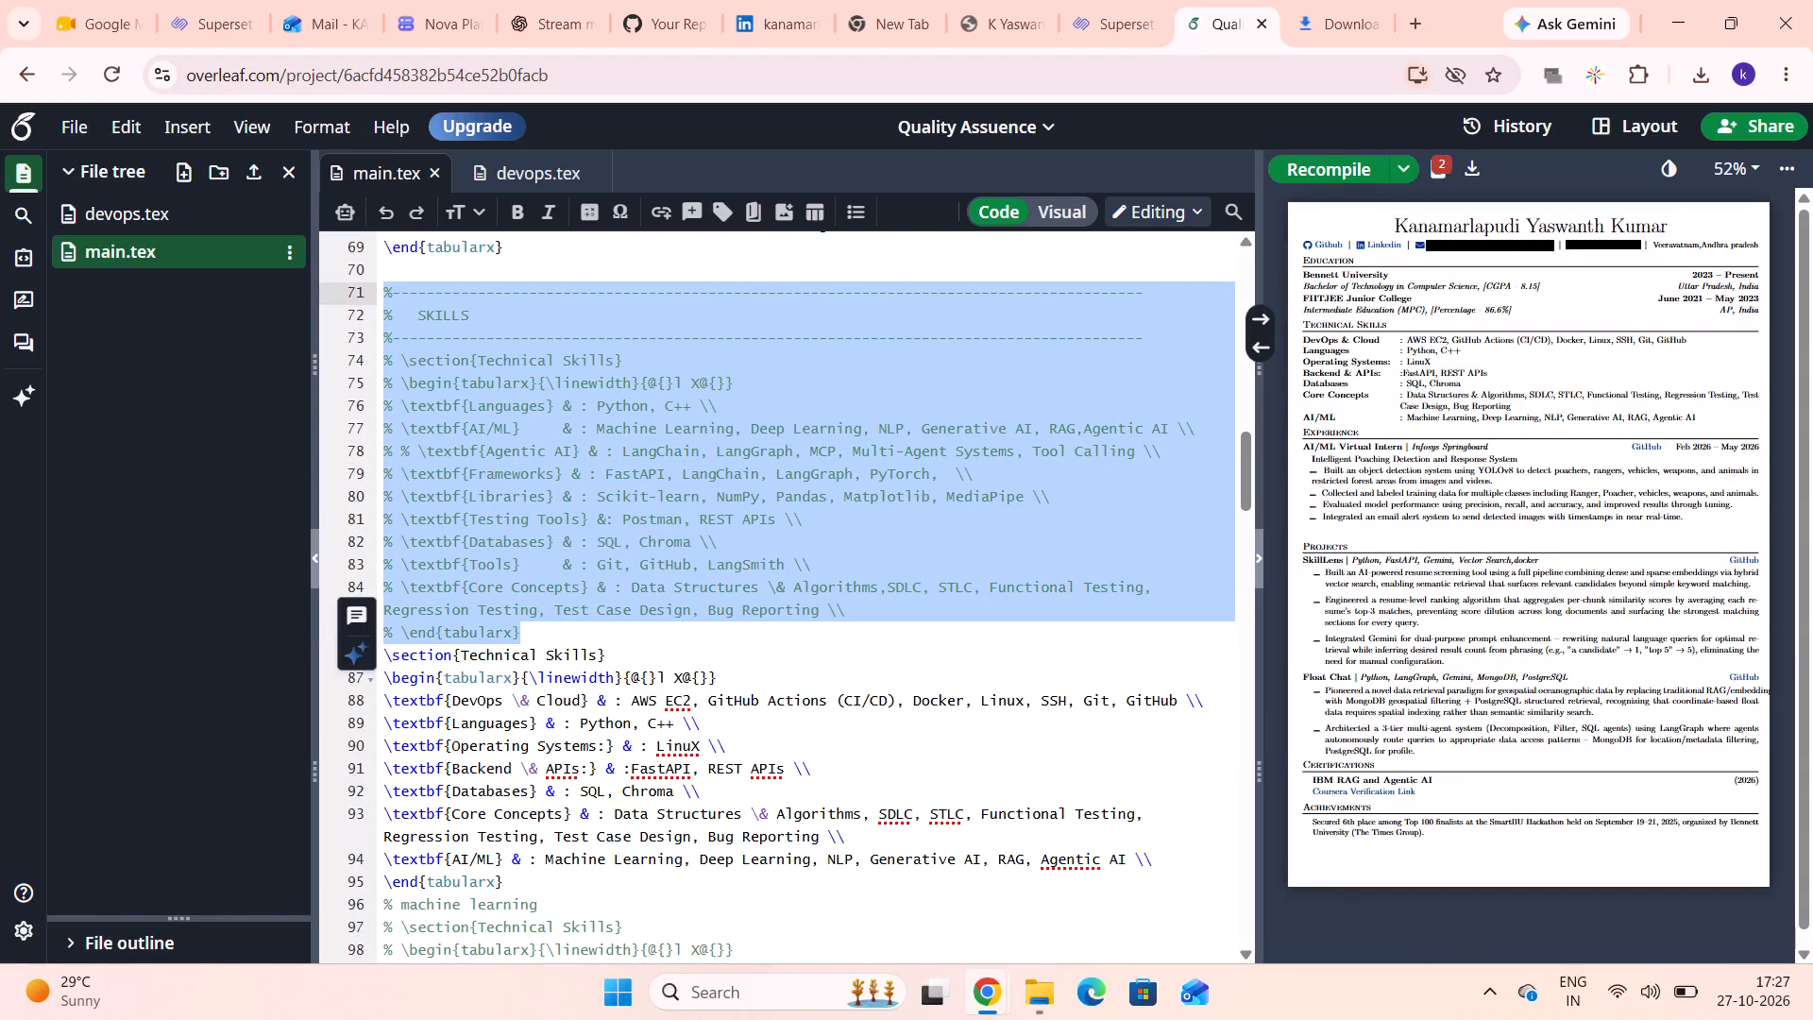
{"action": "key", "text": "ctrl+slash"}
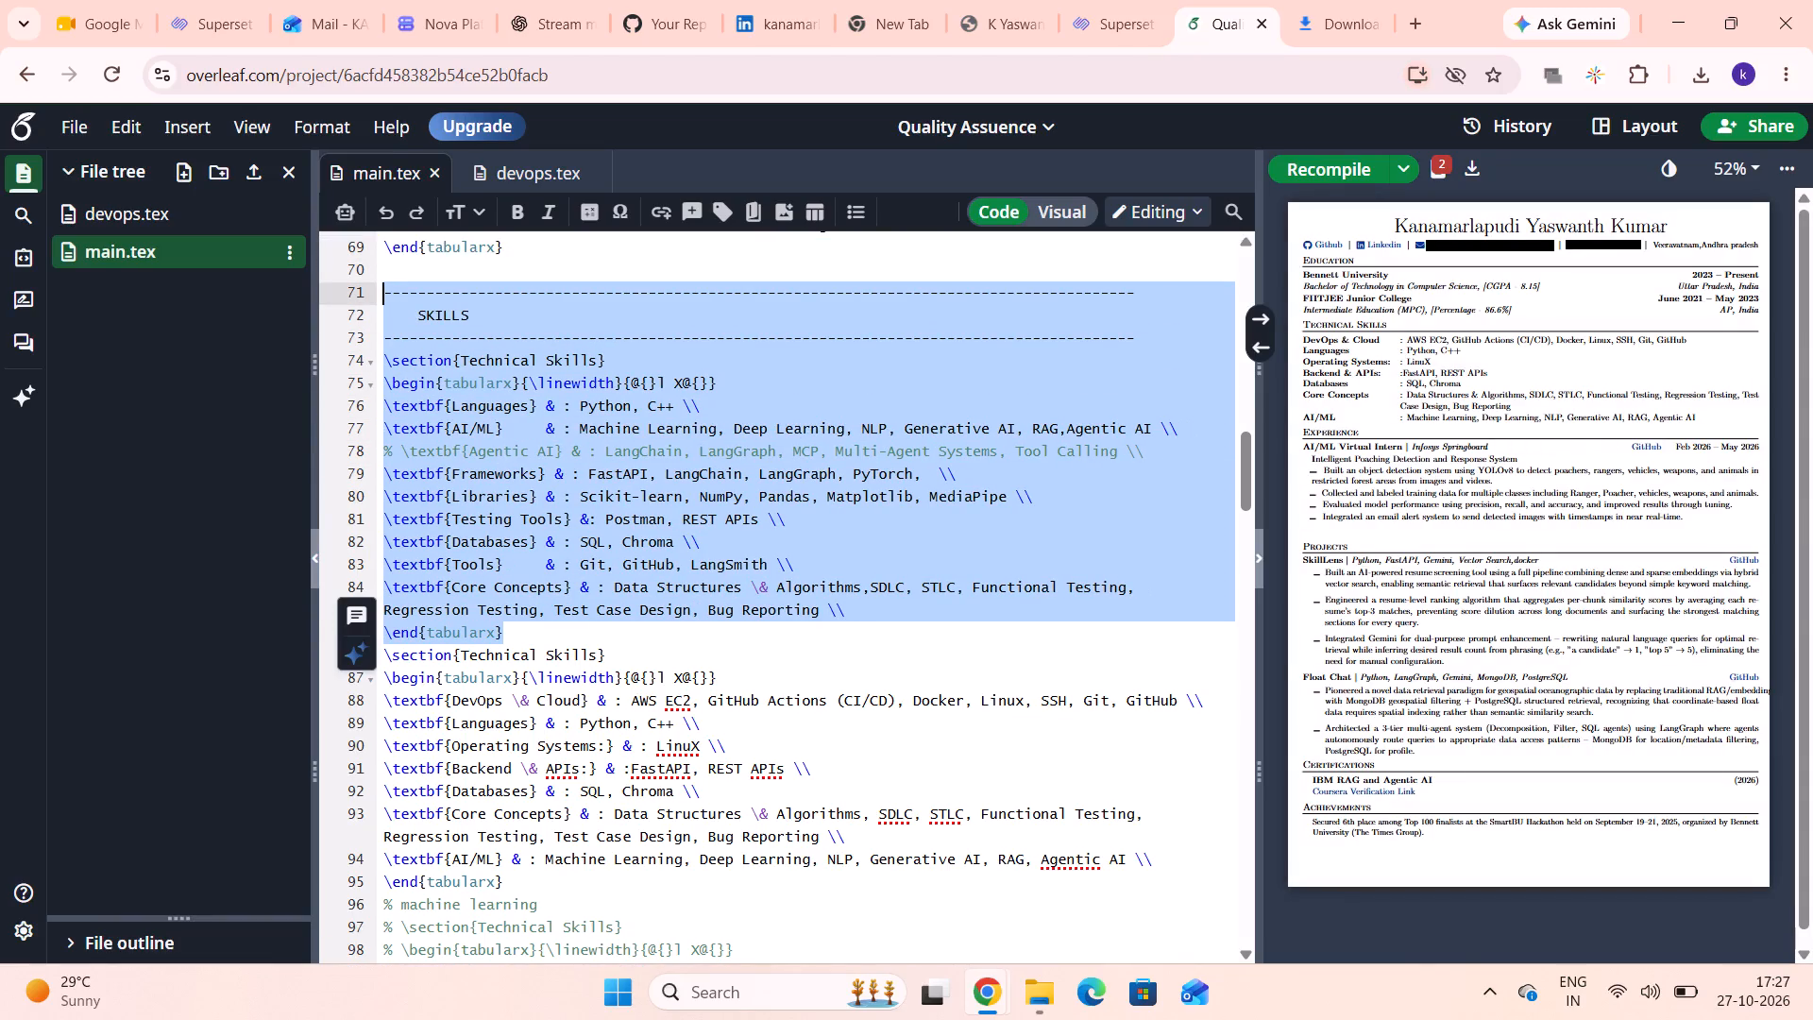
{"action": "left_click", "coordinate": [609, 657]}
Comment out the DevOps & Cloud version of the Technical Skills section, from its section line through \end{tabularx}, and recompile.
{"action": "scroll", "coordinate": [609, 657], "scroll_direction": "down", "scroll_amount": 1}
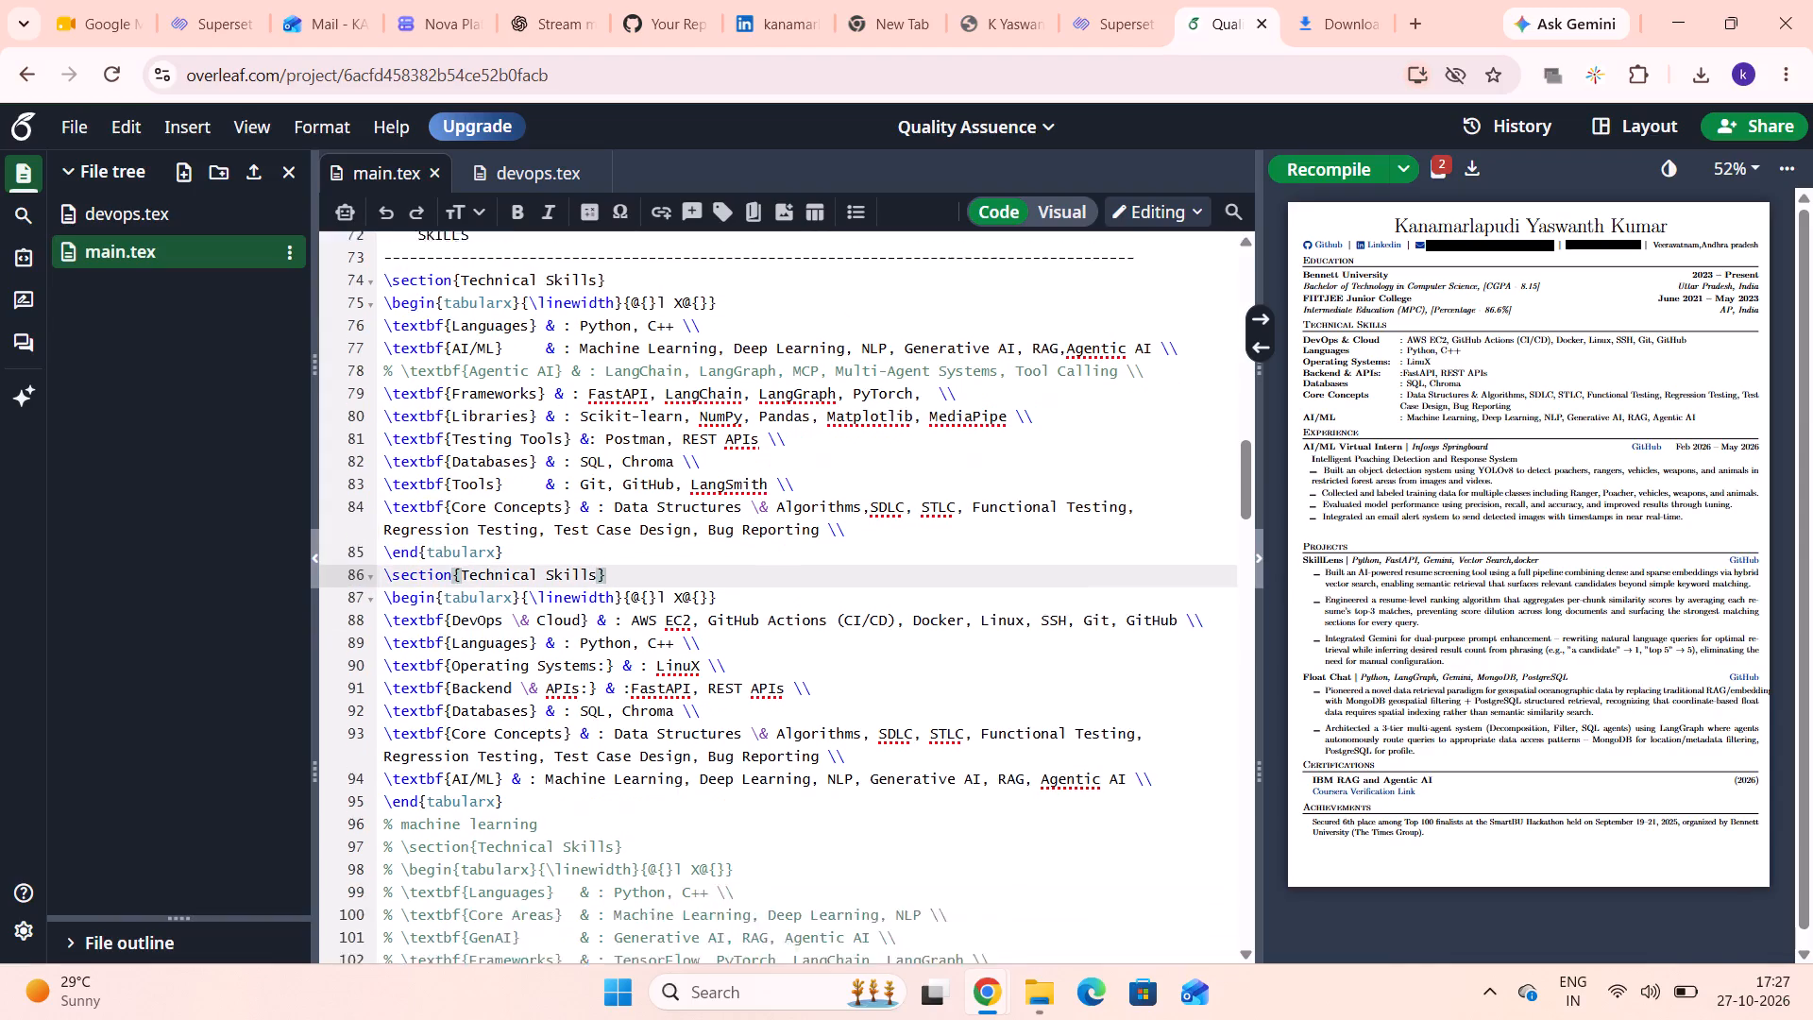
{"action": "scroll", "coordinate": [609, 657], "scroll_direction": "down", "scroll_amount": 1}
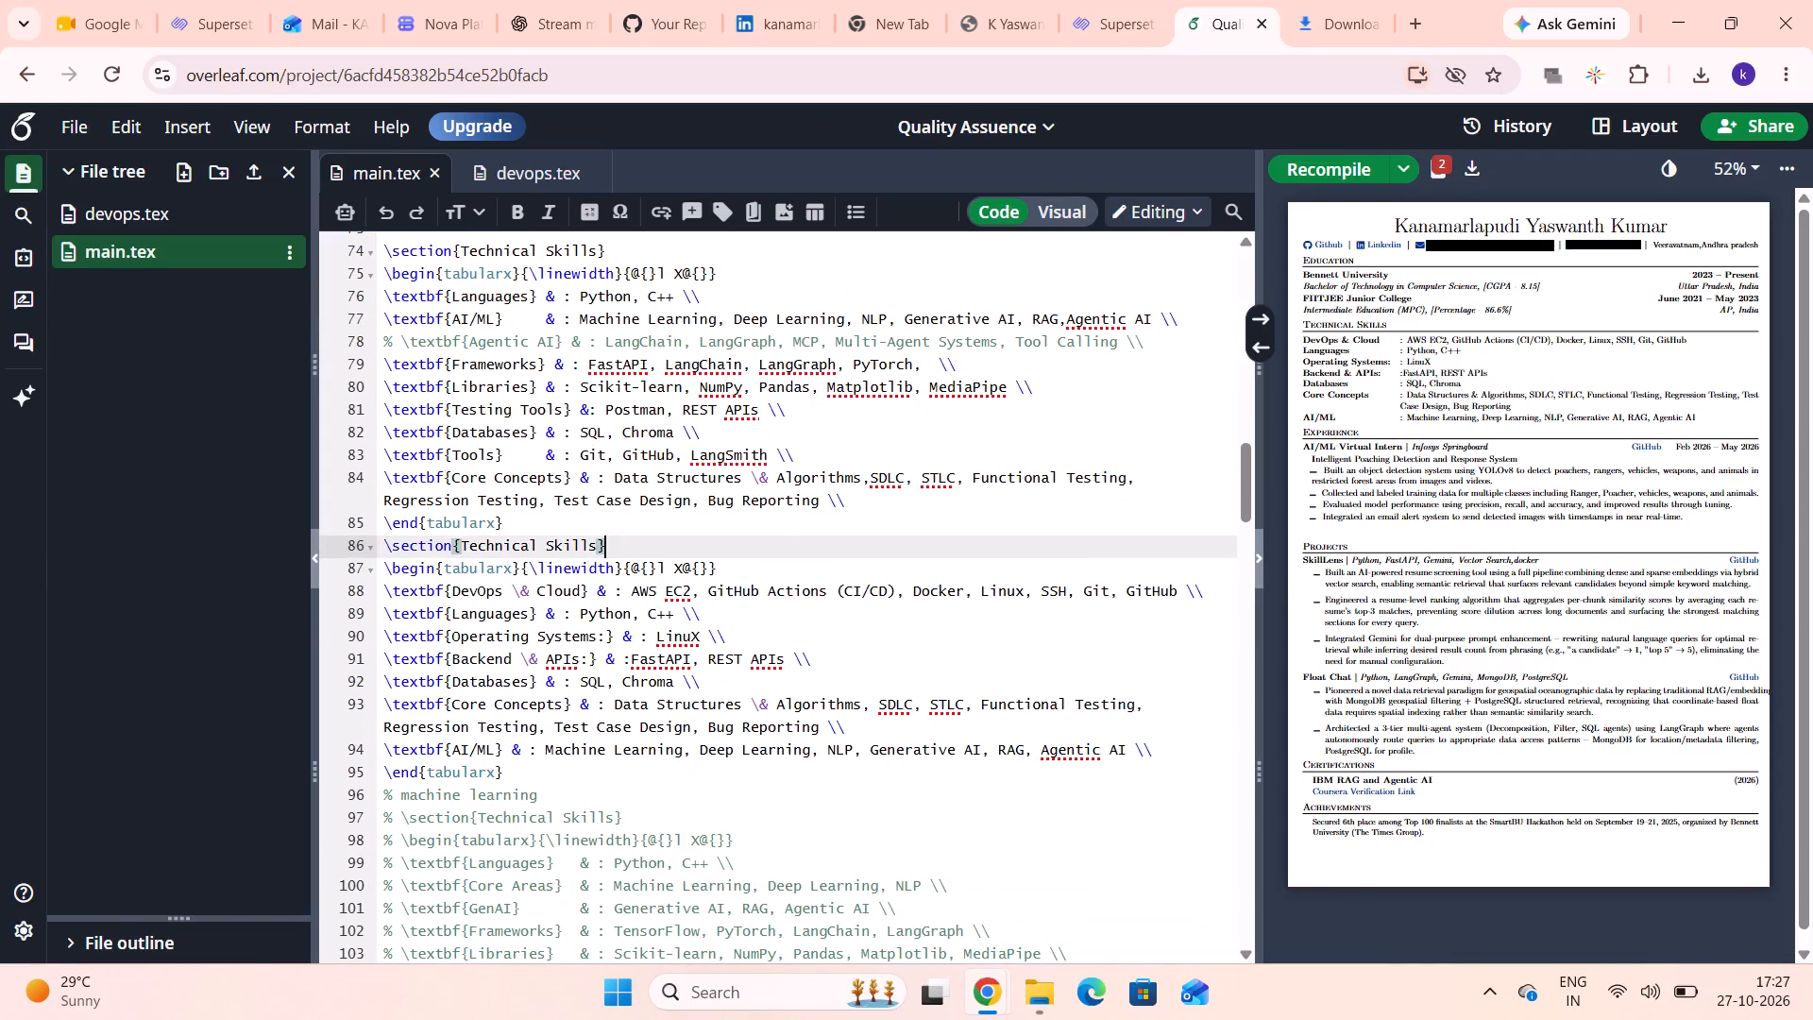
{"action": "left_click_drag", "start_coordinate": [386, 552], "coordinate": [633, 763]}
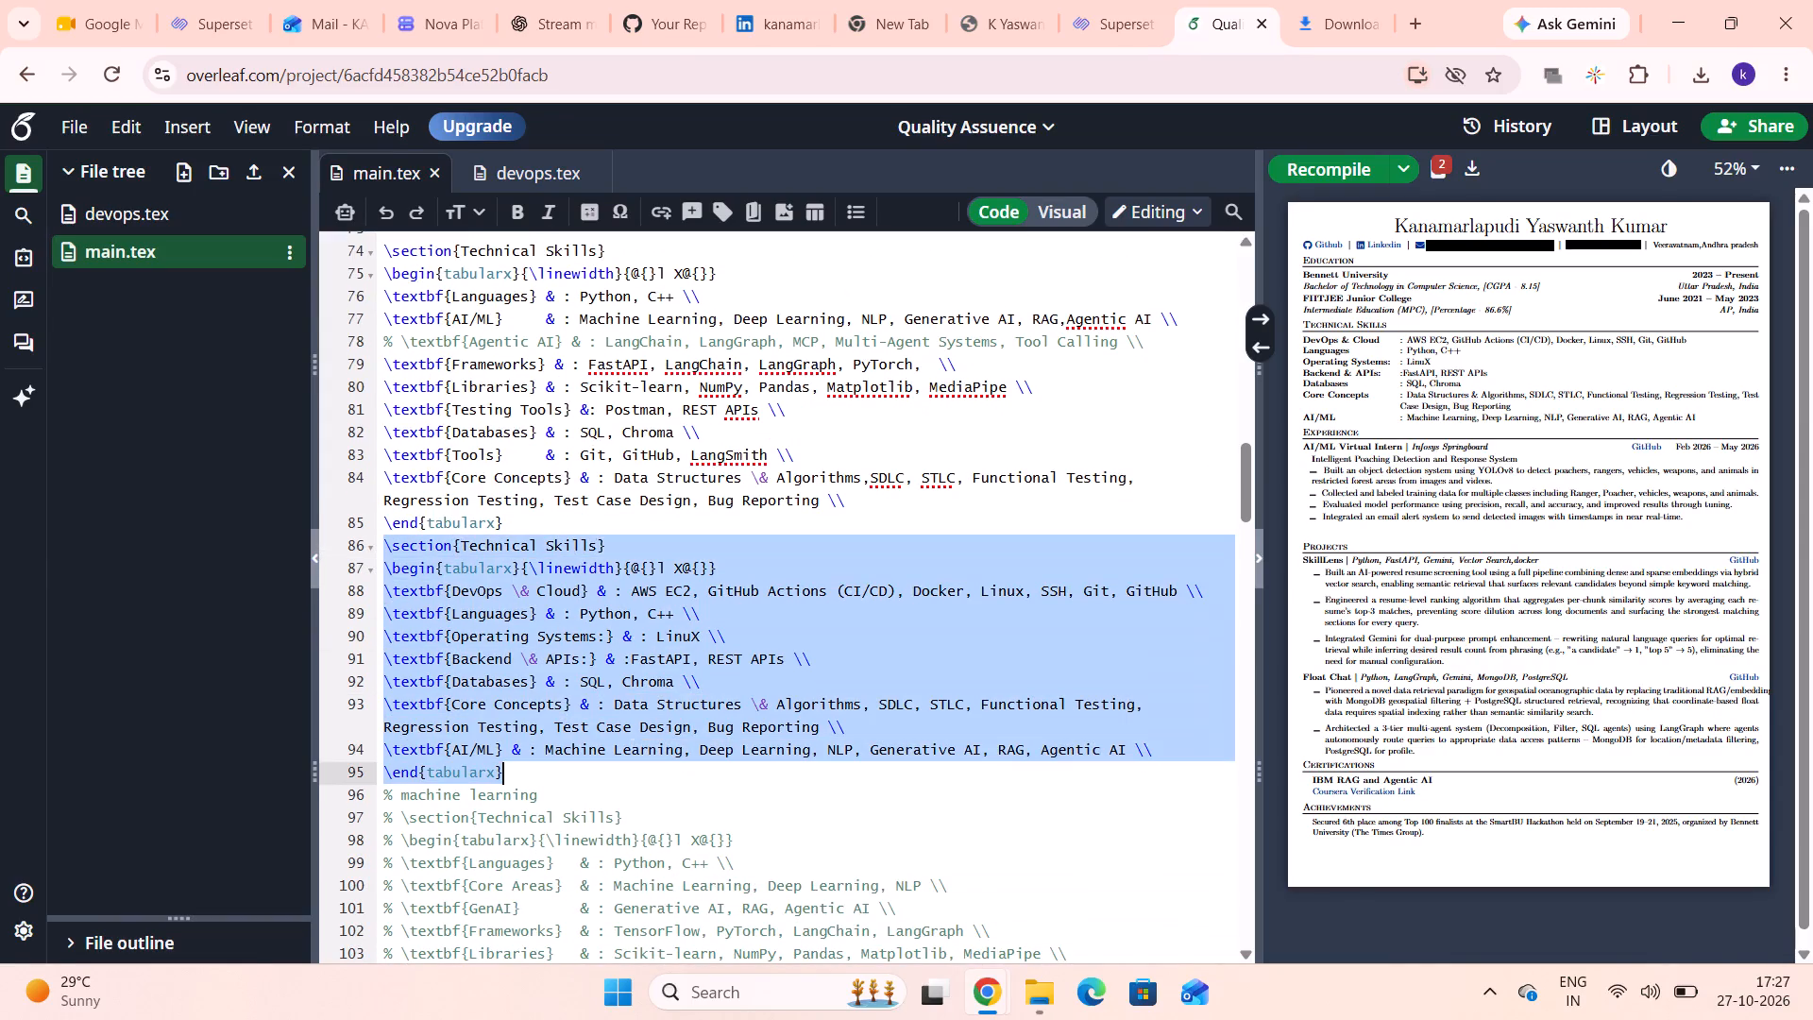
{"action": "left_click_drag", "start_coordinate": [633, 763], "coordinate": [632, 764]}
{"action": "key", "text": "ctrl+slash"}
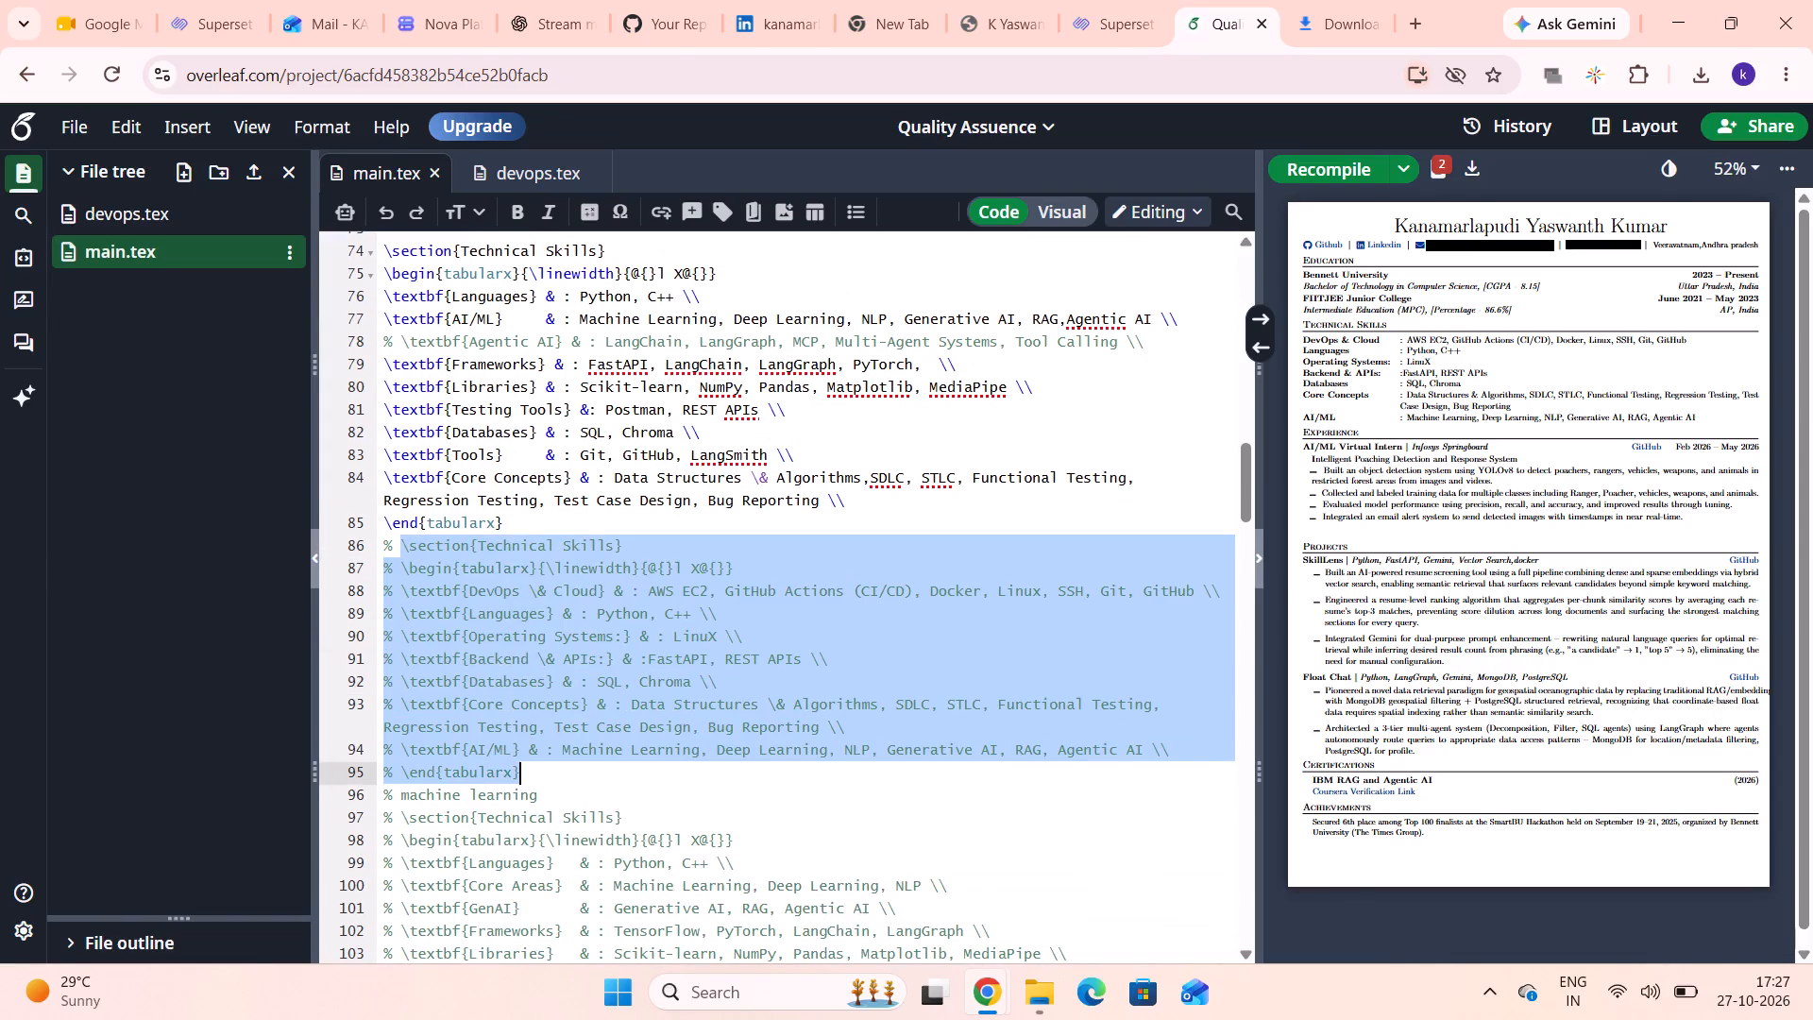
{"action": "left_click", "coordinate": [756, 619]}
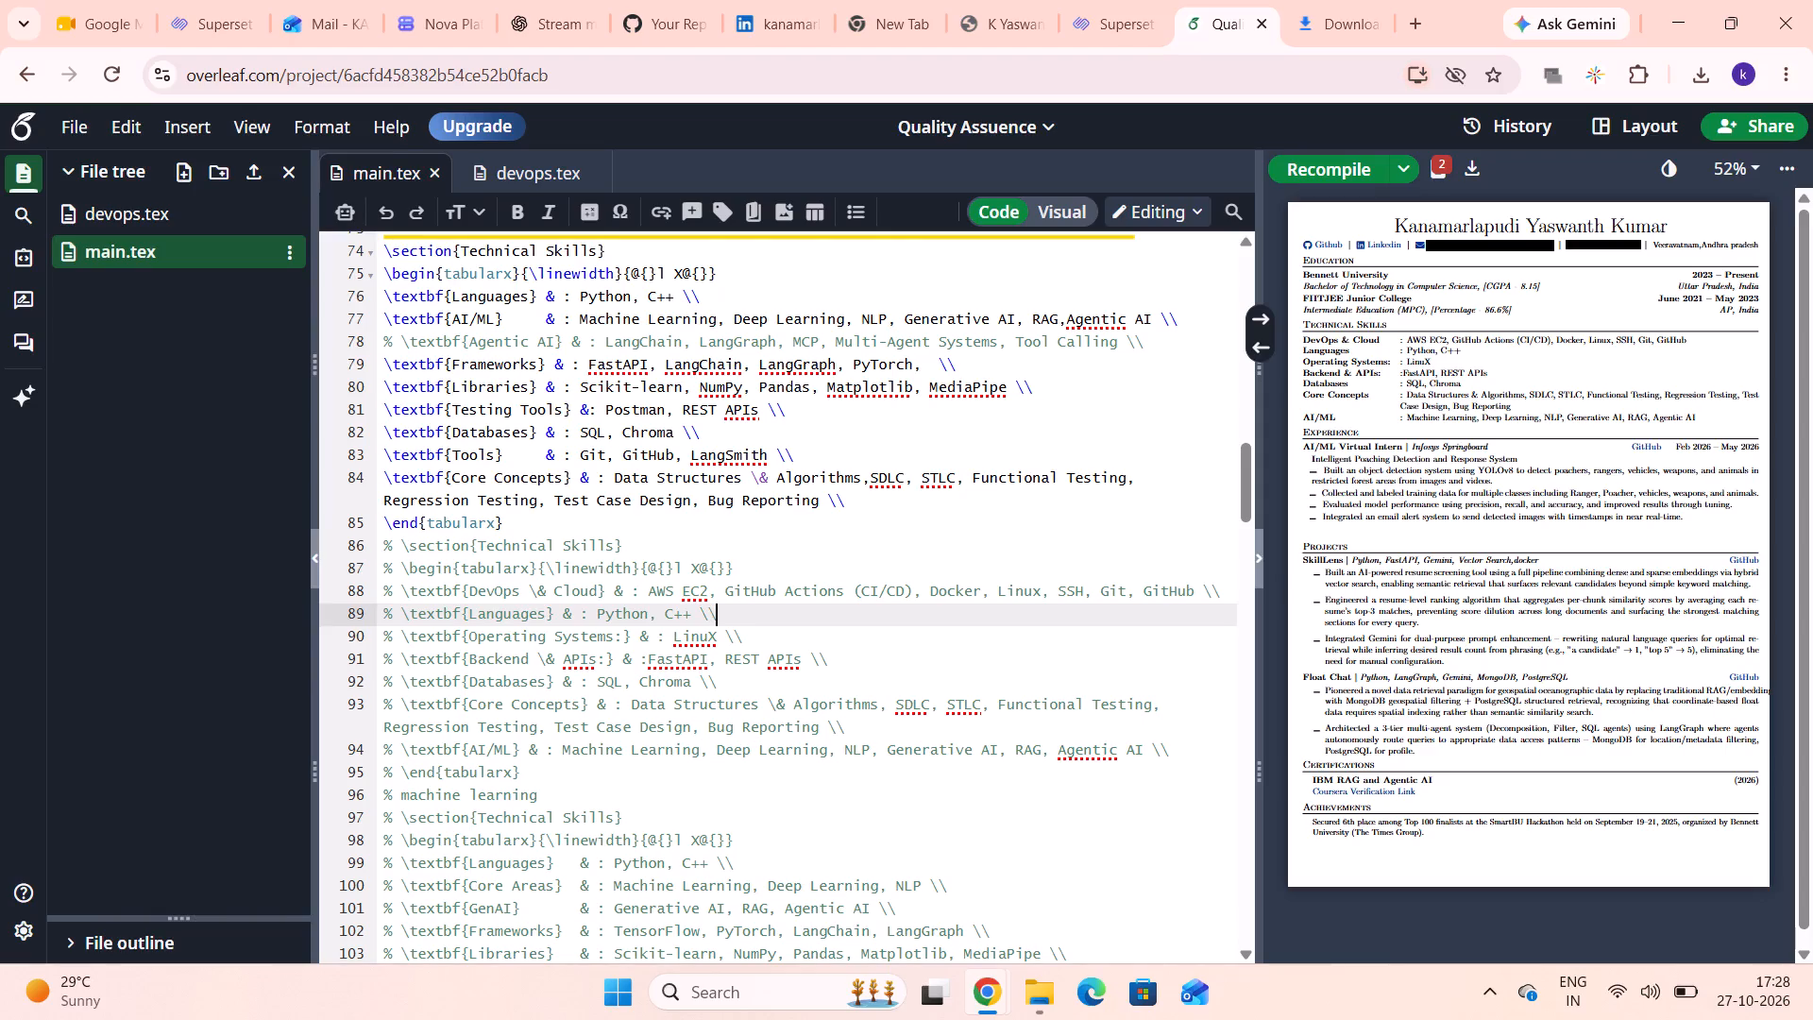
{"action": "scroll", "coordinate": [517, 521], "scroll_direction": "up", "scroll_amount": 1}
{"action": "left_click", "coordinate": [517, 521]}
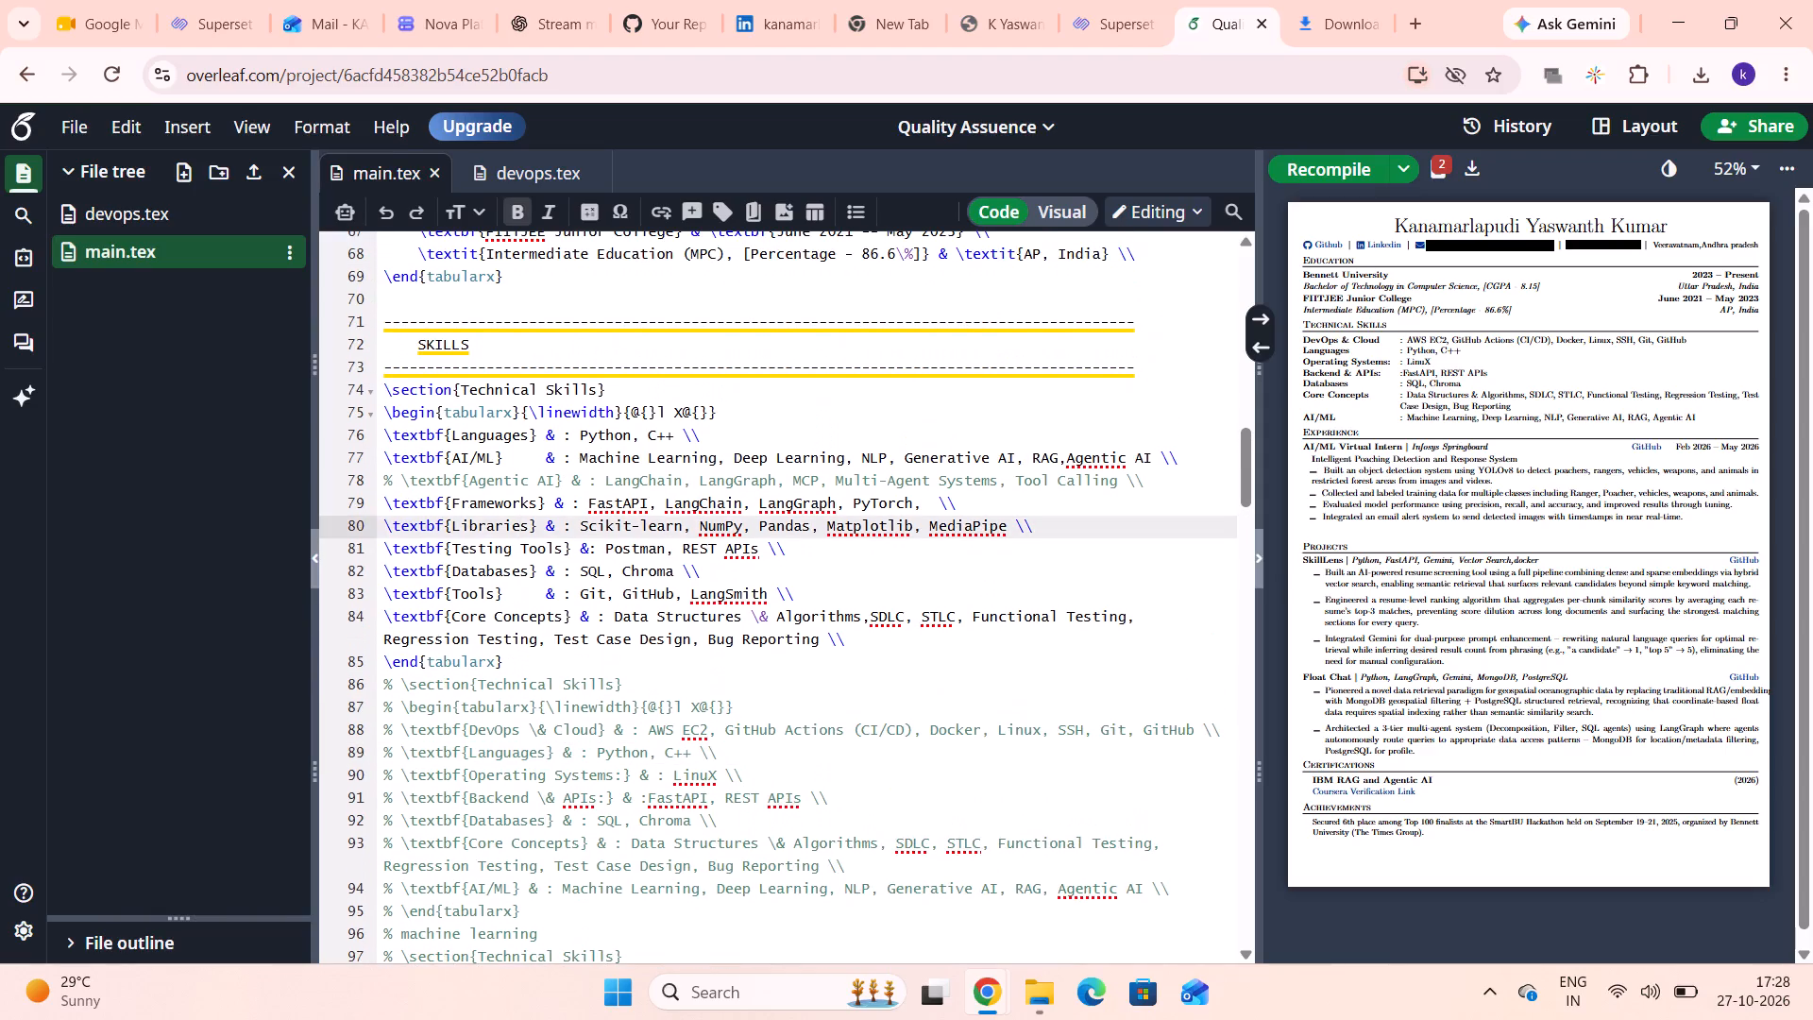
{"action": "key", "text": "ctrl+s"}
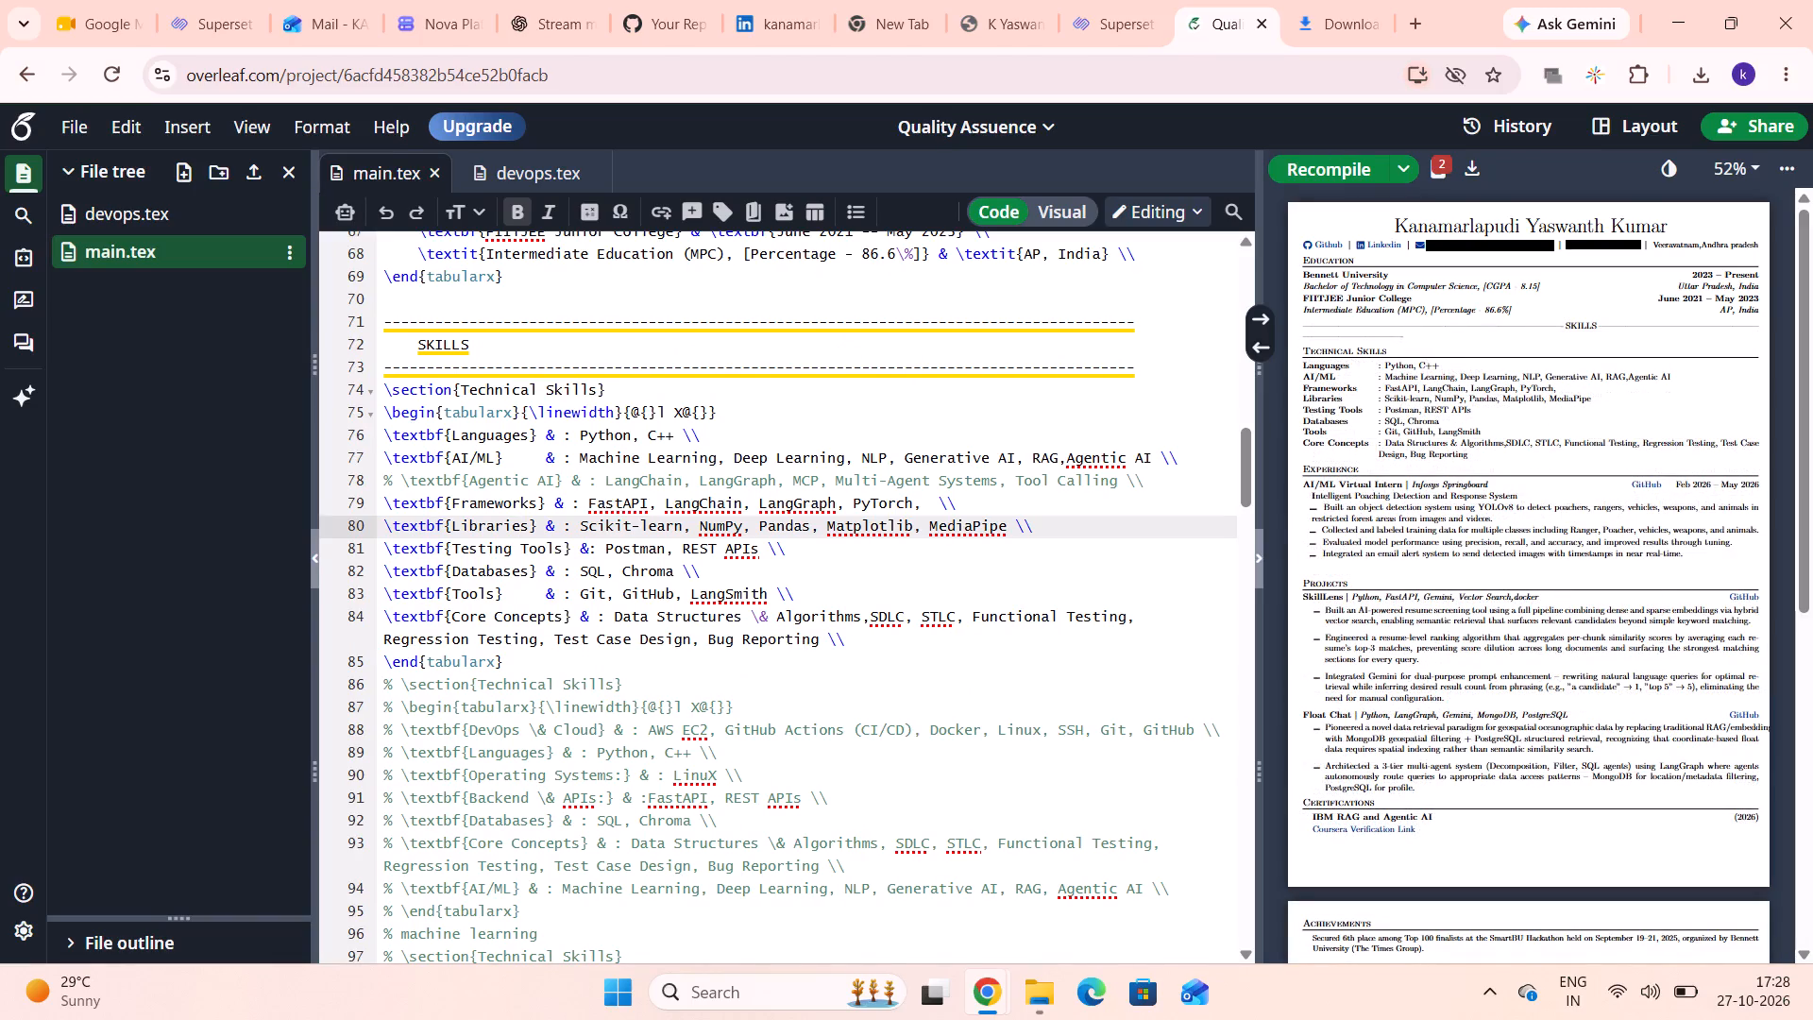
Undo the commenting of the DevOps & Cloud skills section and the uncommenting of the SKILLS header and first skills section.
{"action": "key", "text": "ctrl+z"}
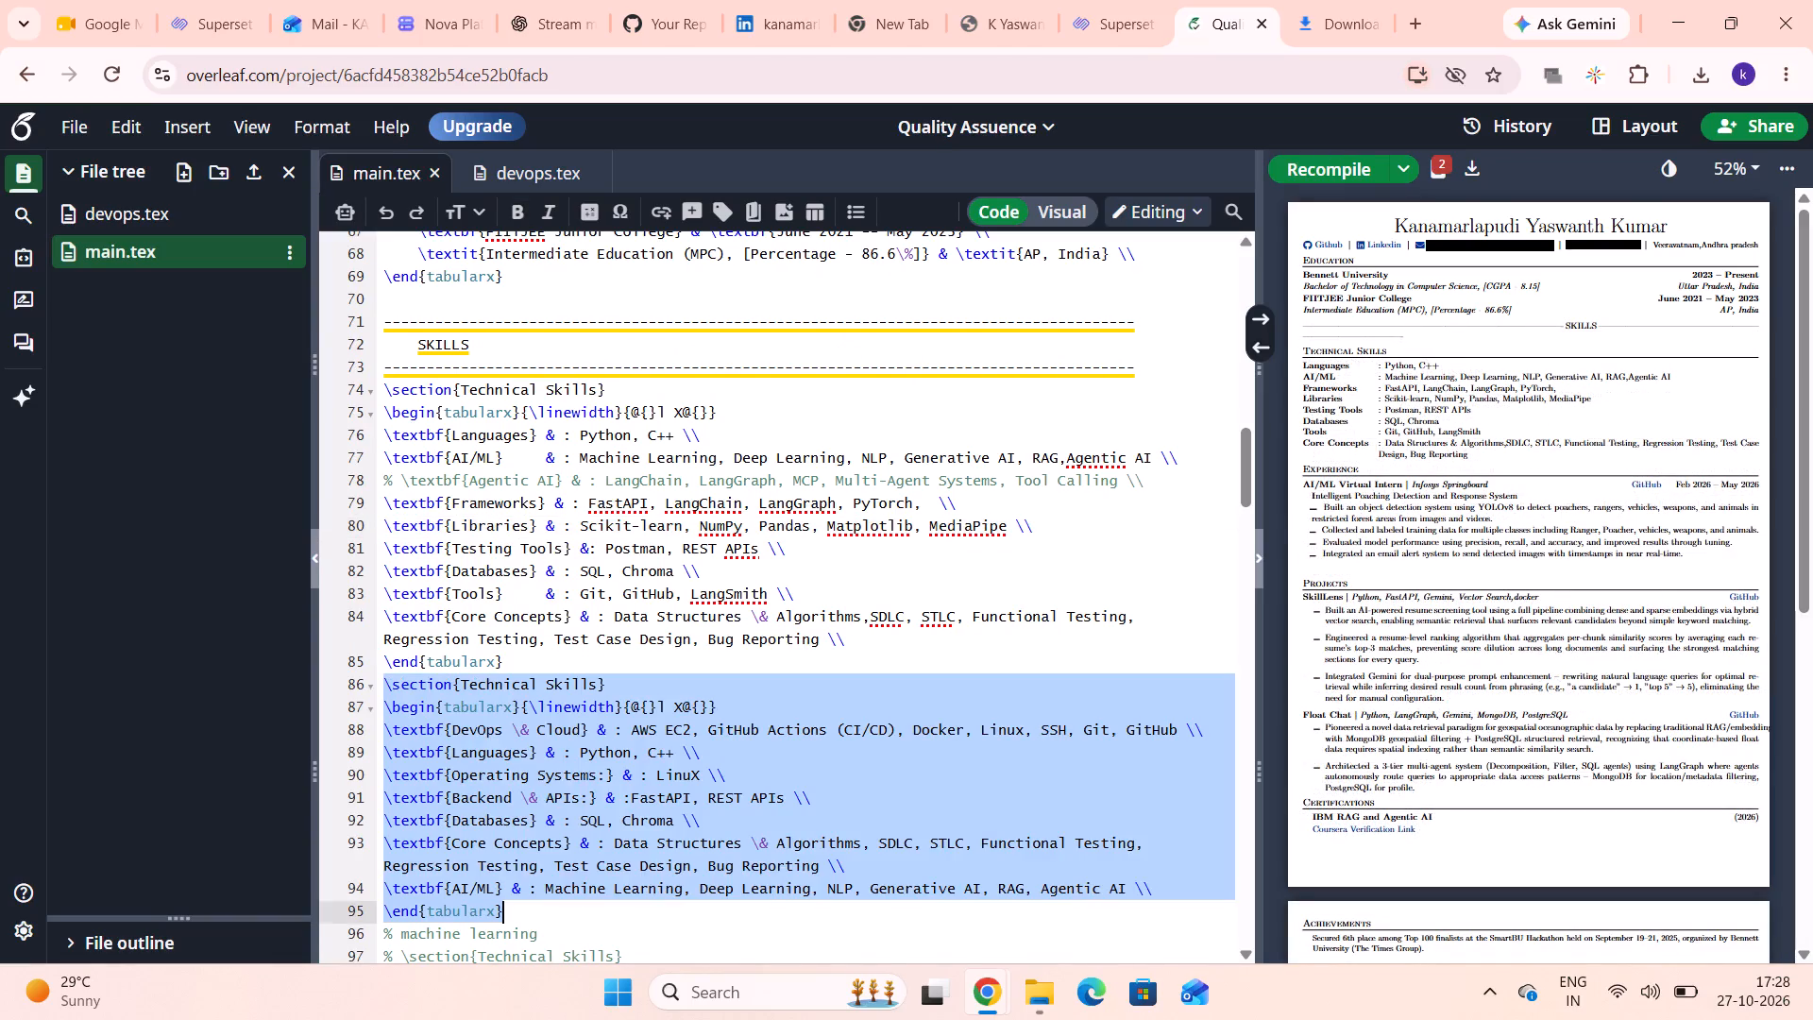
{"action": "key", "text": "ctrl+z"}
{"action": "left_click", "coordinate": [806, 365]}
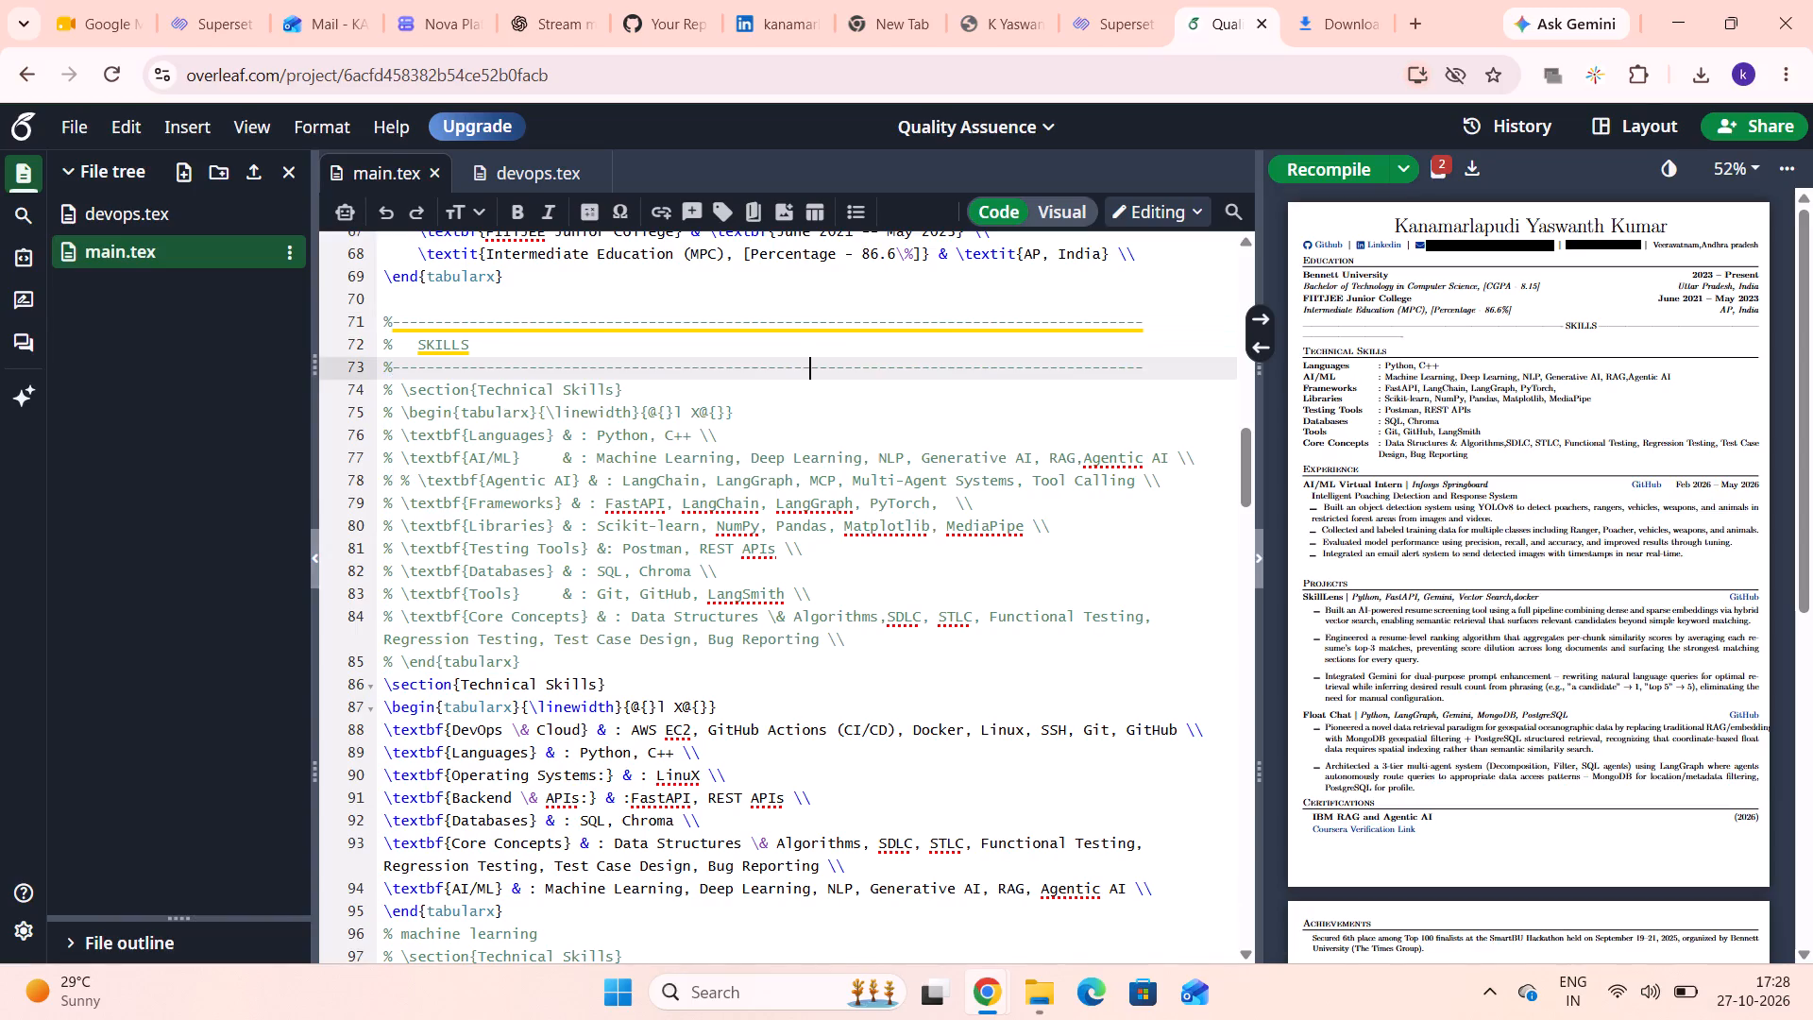
Uncomment only the first Technical Skills section below the SKILLS header, from its section line through \end{tabularx}, and recompile.
{"action": "left_click_drag", "start_coordinate": [382, 388], "coordinate": [768, 654]}
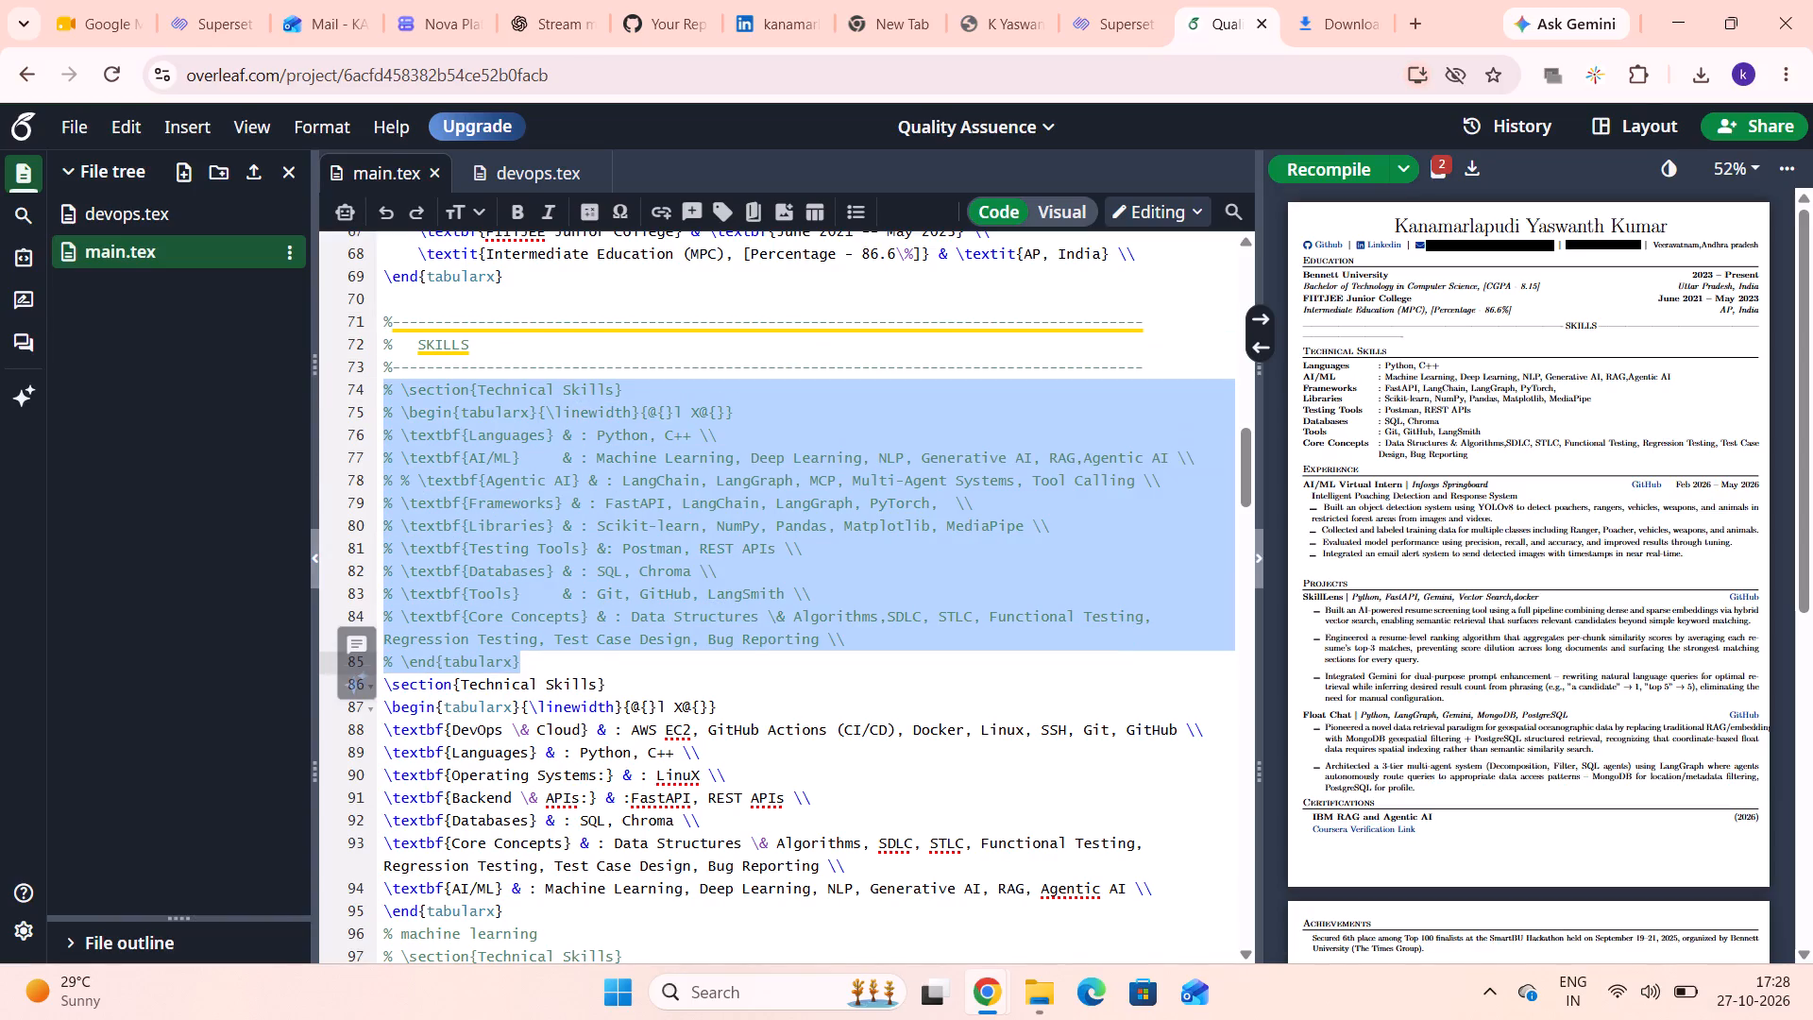
{"action": "key", "text": "ctrl+slash"}
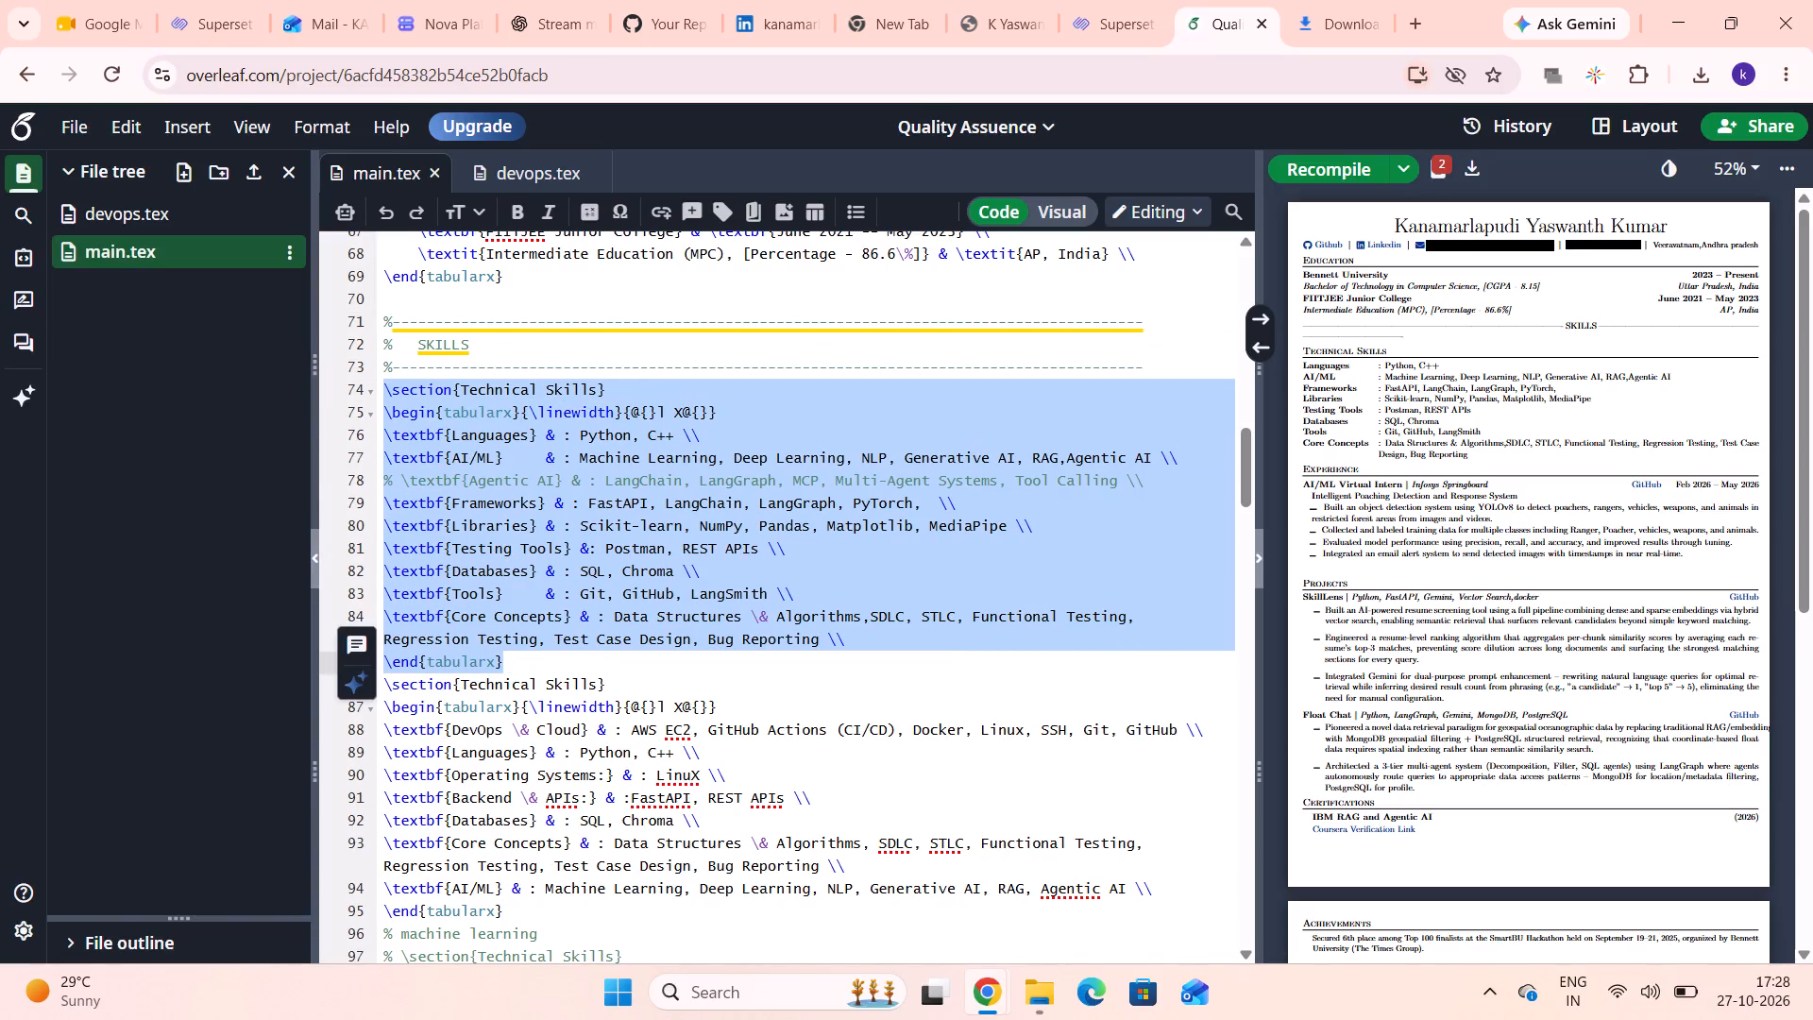
{"action": "key", "text": "ctrl+s"}
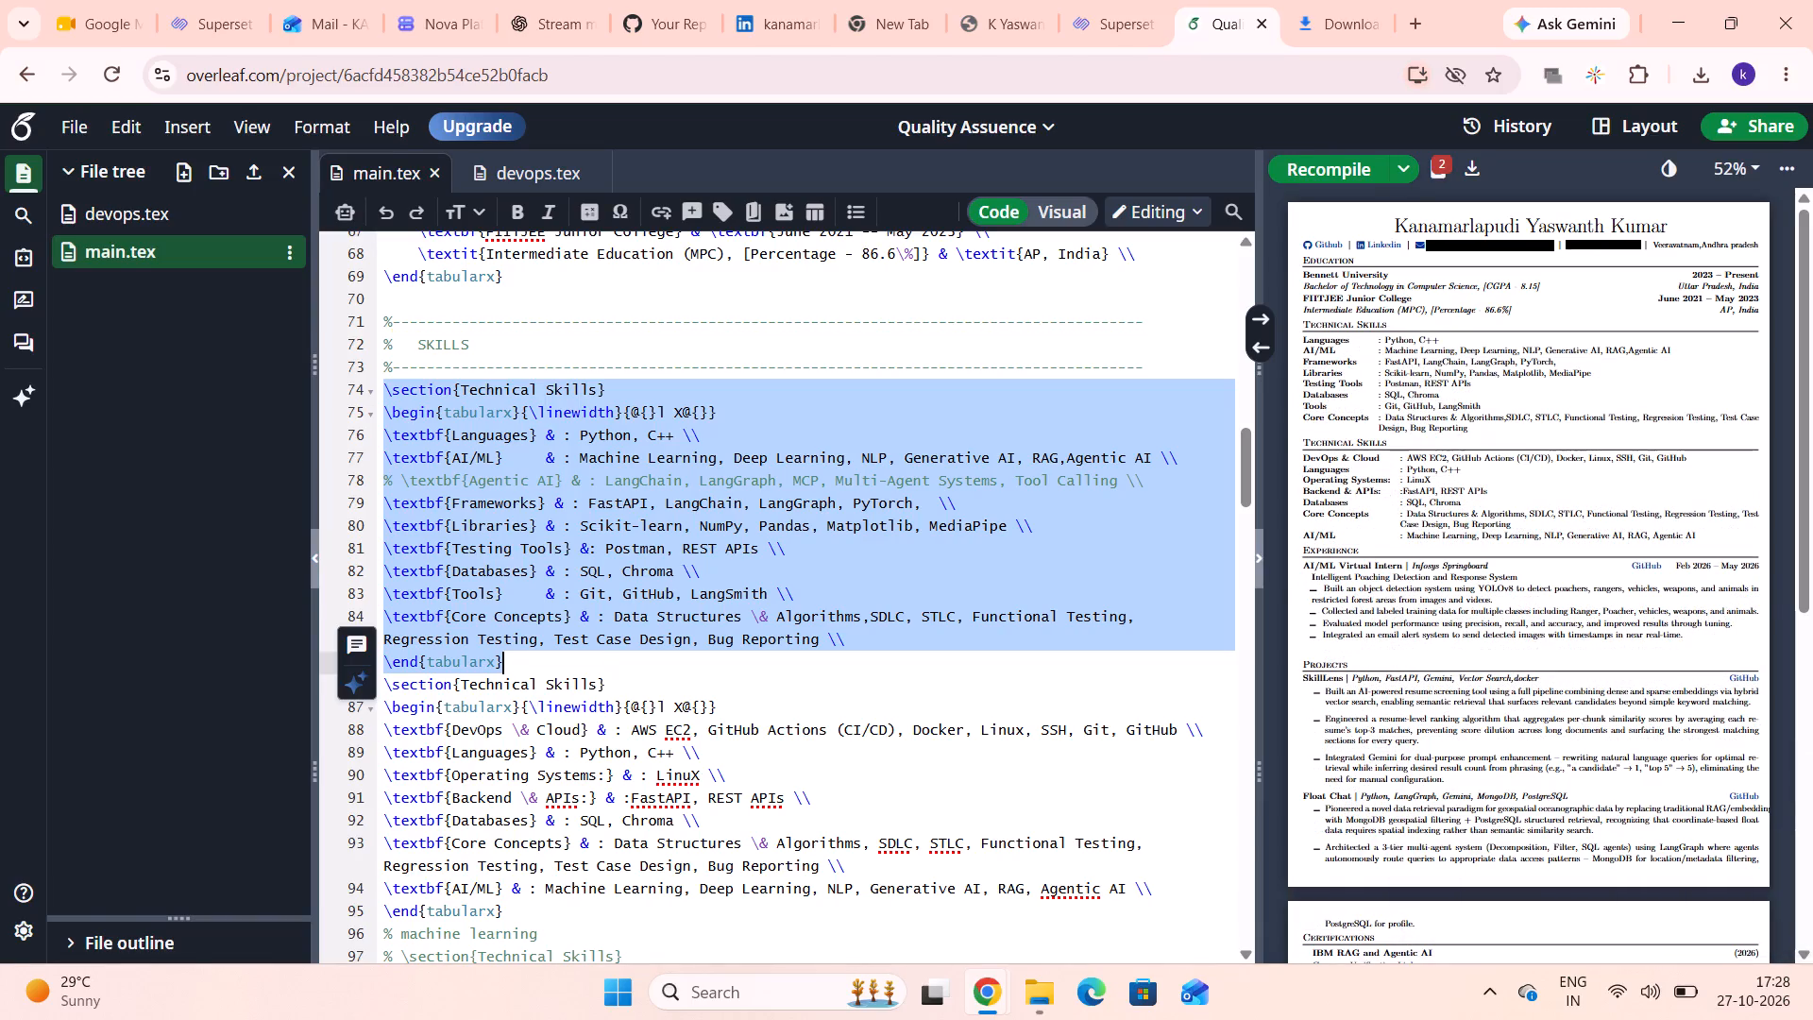
{"action": "scroll", "coordinate": [590, 658], "scroll_direction": "down", "scroll_amount": 1}
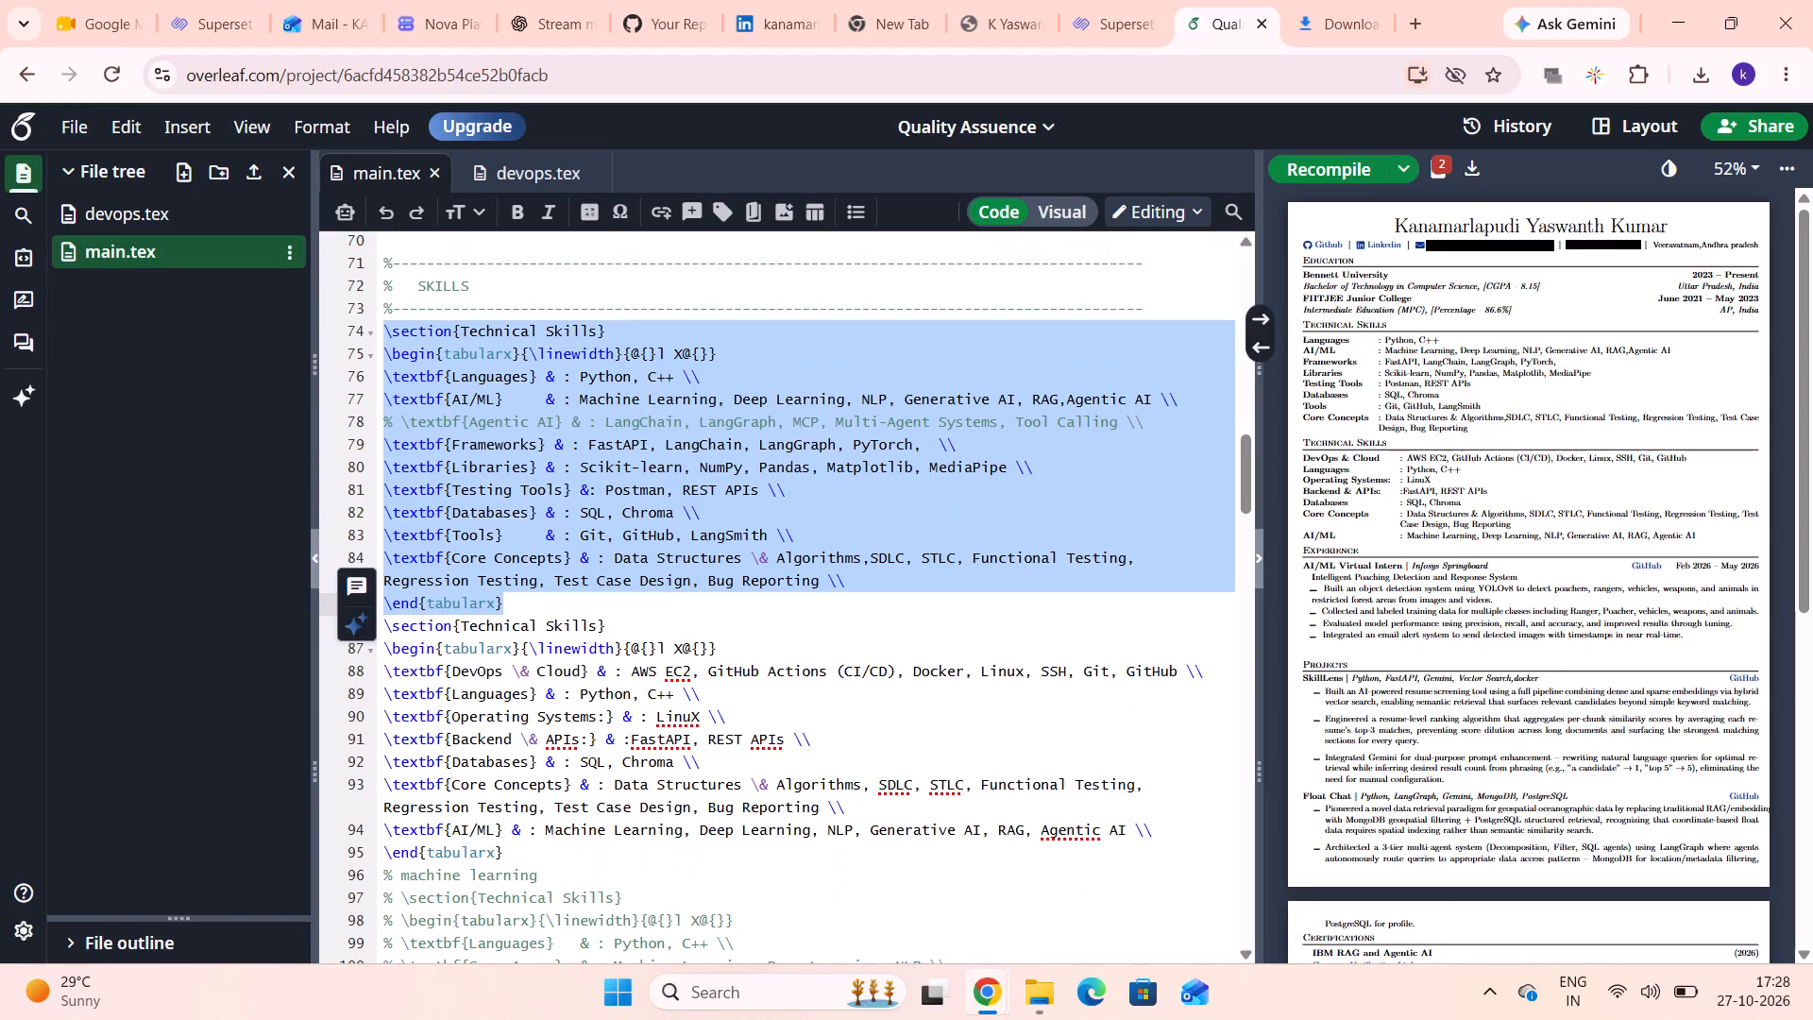
Comment out the DevOps & Cloud version of the Technical Skills section, from its section line through \end{tabularx}, and recompile.
{"action": "scroll", "coordinate": [590, 658], "scroll_direction": "down", "scroll_amount": 1}
{"action": "left_click_drag", "start_coordinate": [382, 631], "coordinate": [725, 810]}
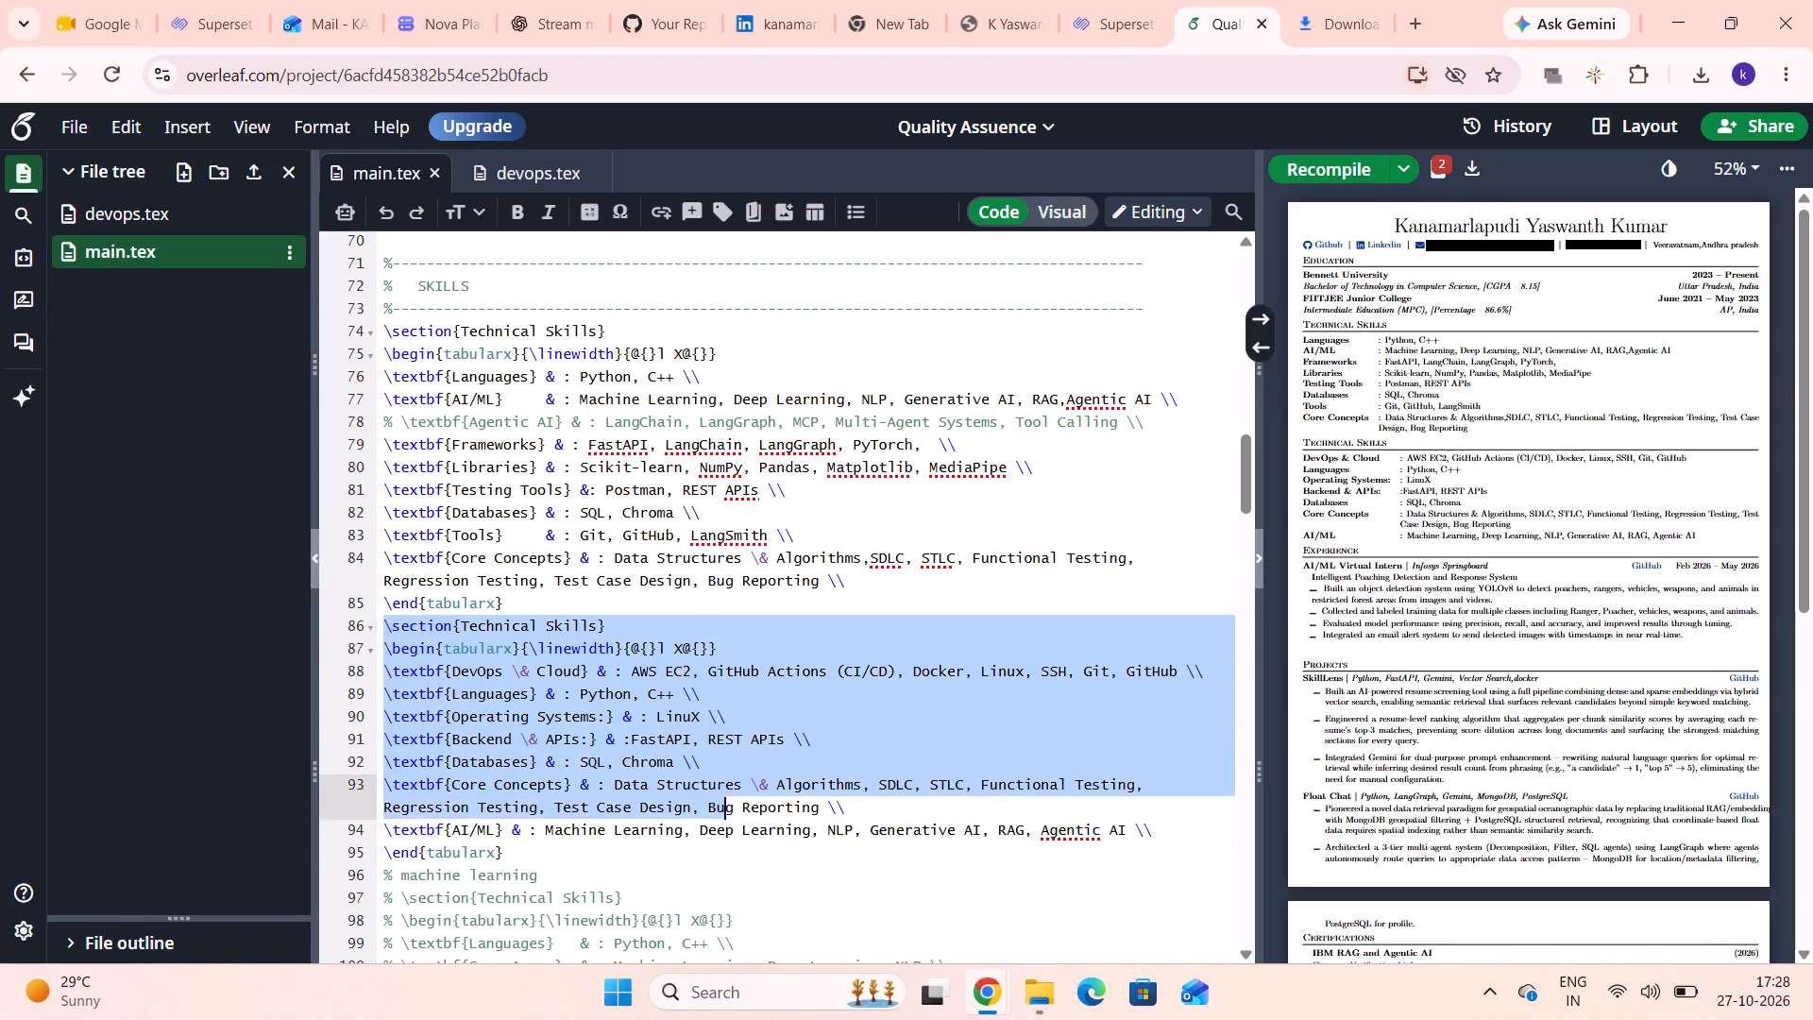
{"action": "left_click_drag", "start_coordinate": [725, 810], "coordinate": [751, 853]}
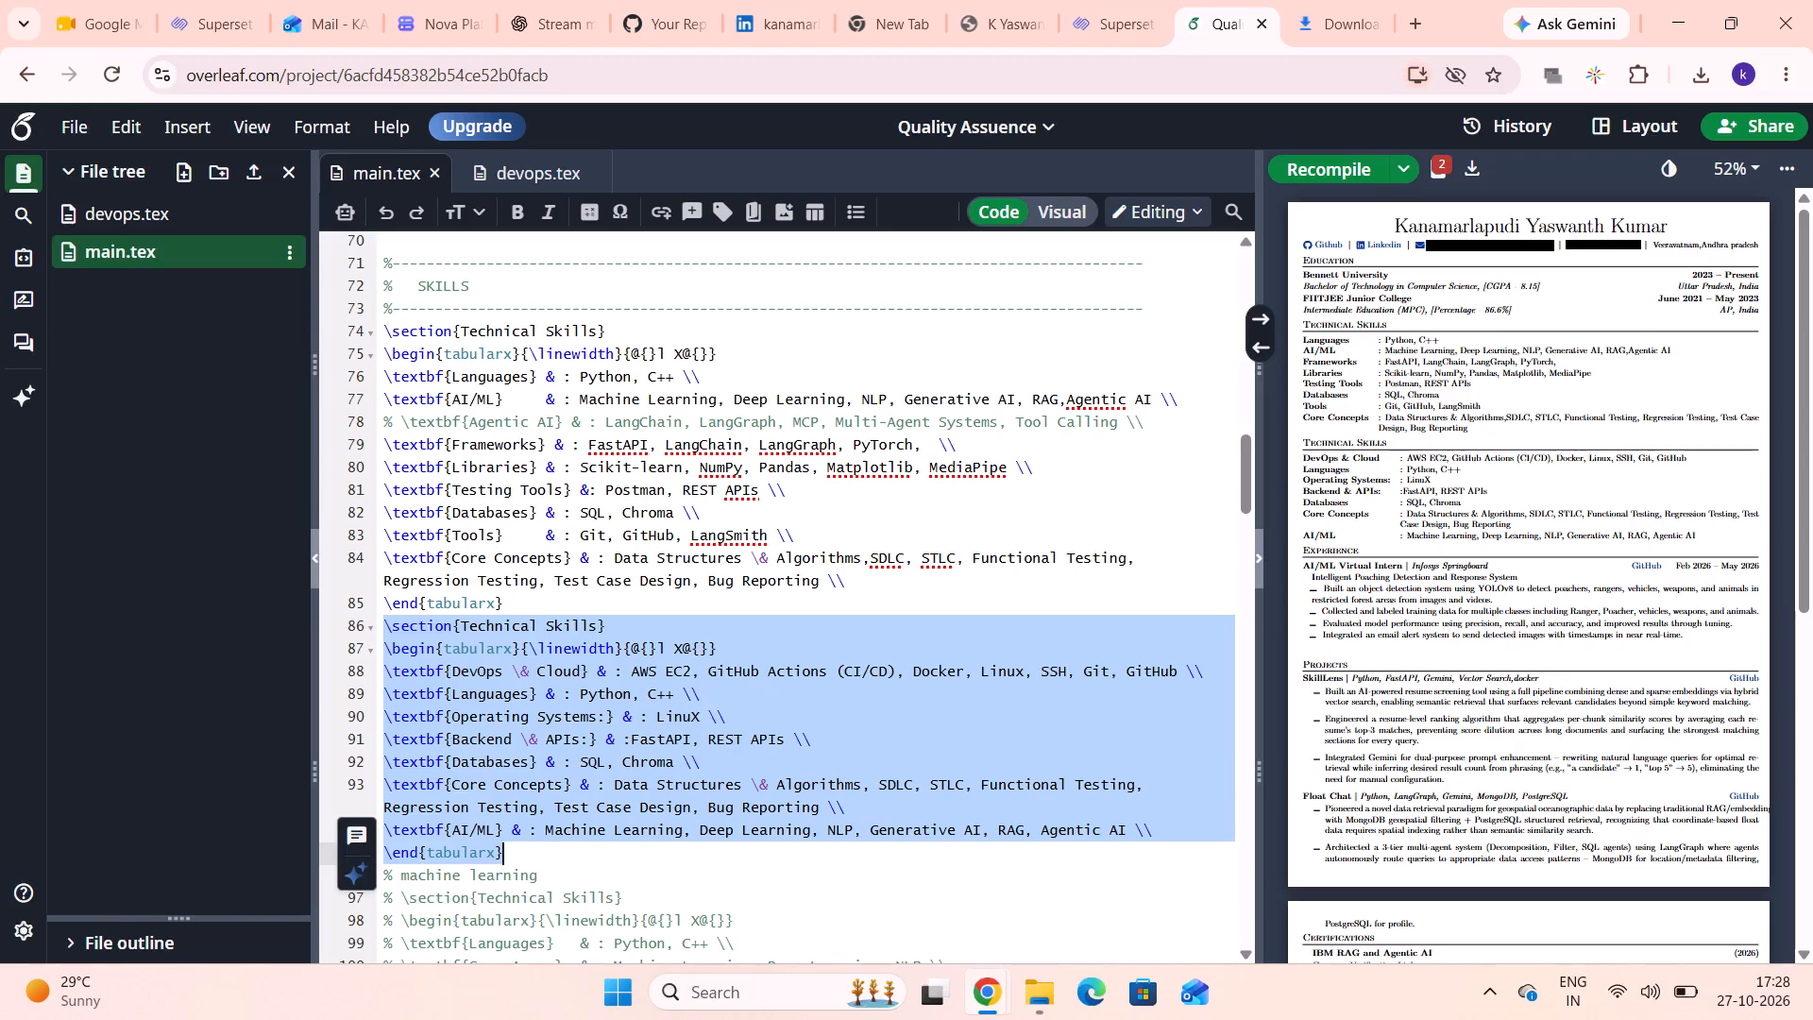
{"action": "key", "text": "ctrl+slash"}
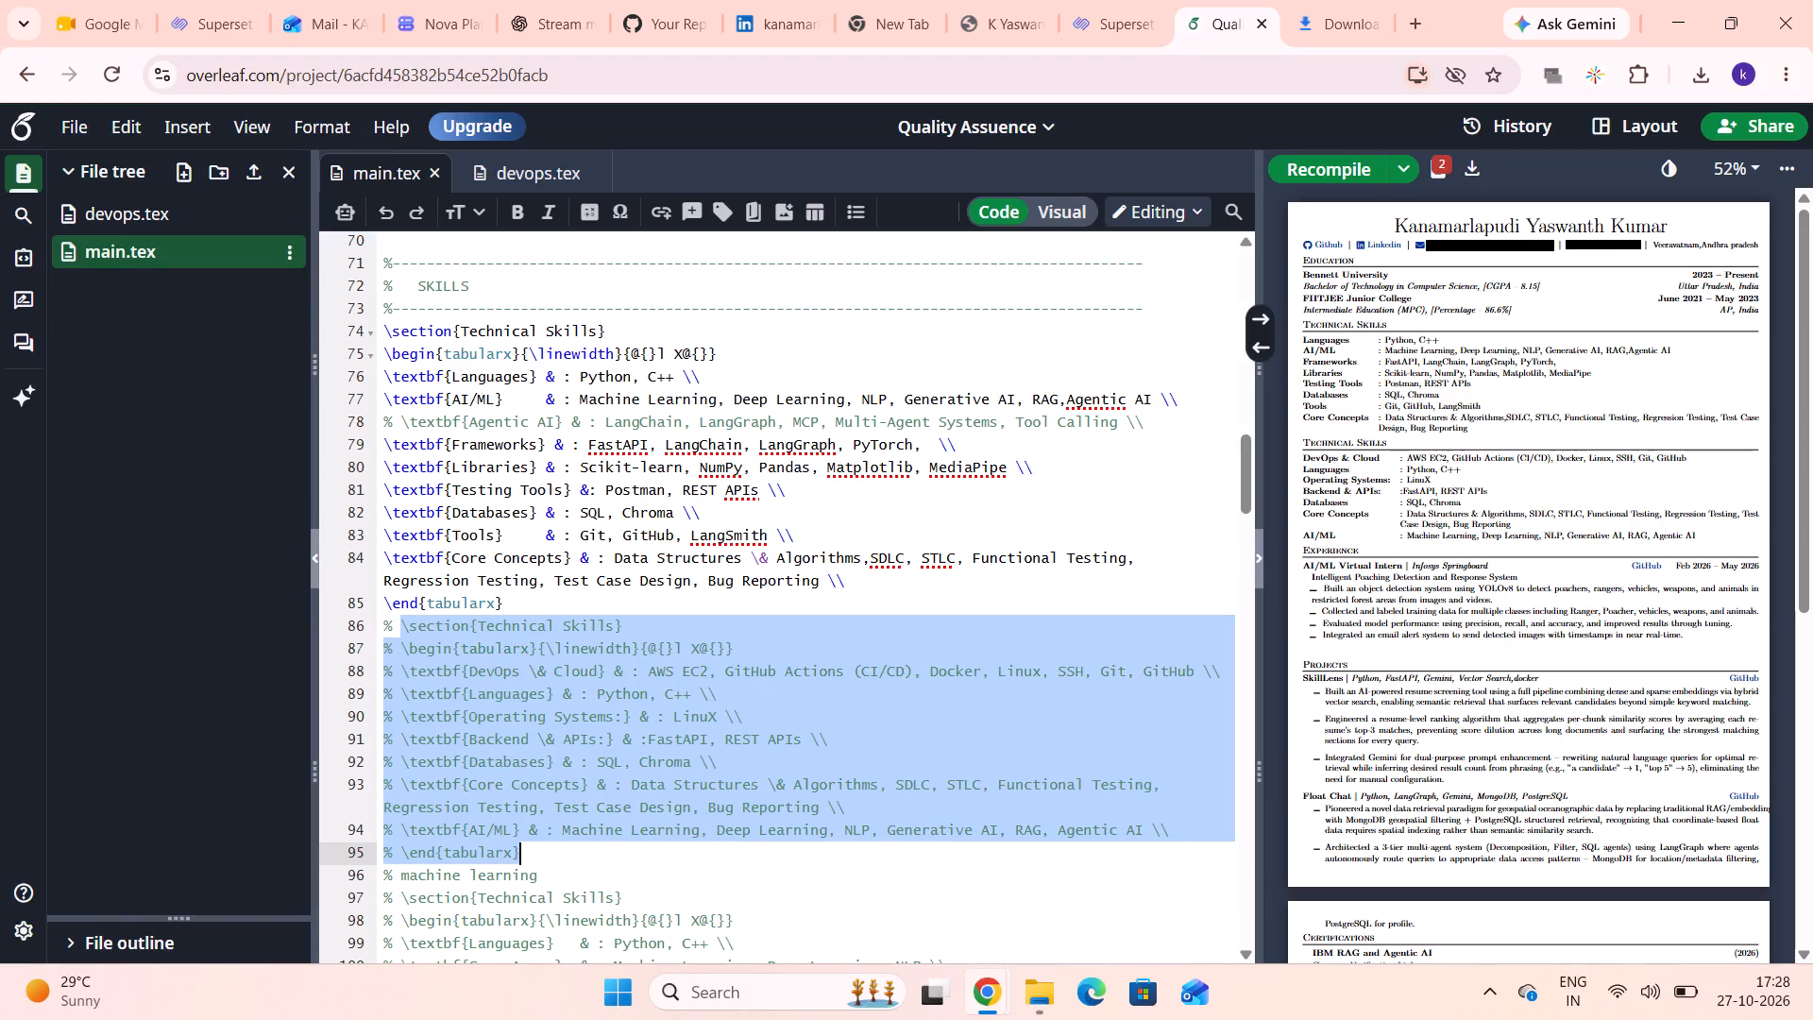
{"action": "key", "text": "ctrl+s"}
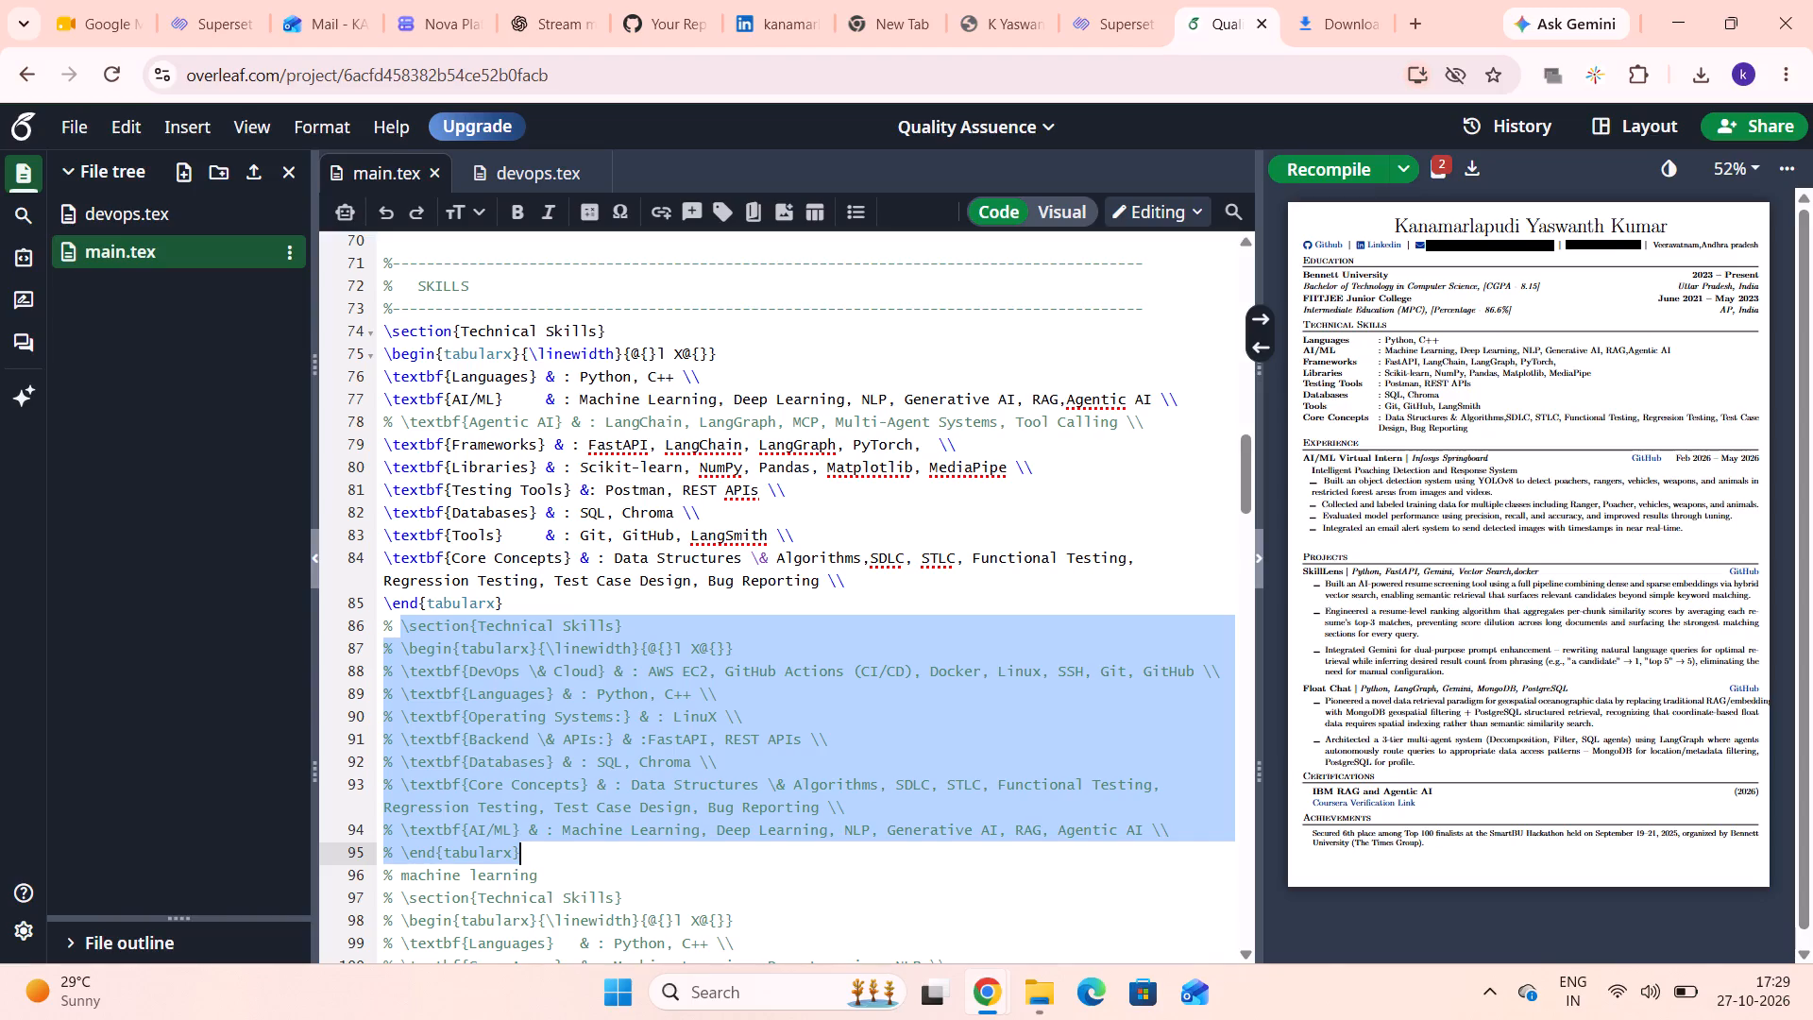
Replace the active Technical Skills section with the copied SKILLS block that has no Testing Tools row and Core as Data Structures & Algorithms, and recompile.
{"action": "left_click_drag", "start_coordinate": [870, 582], "coordinate": [411, 360]}
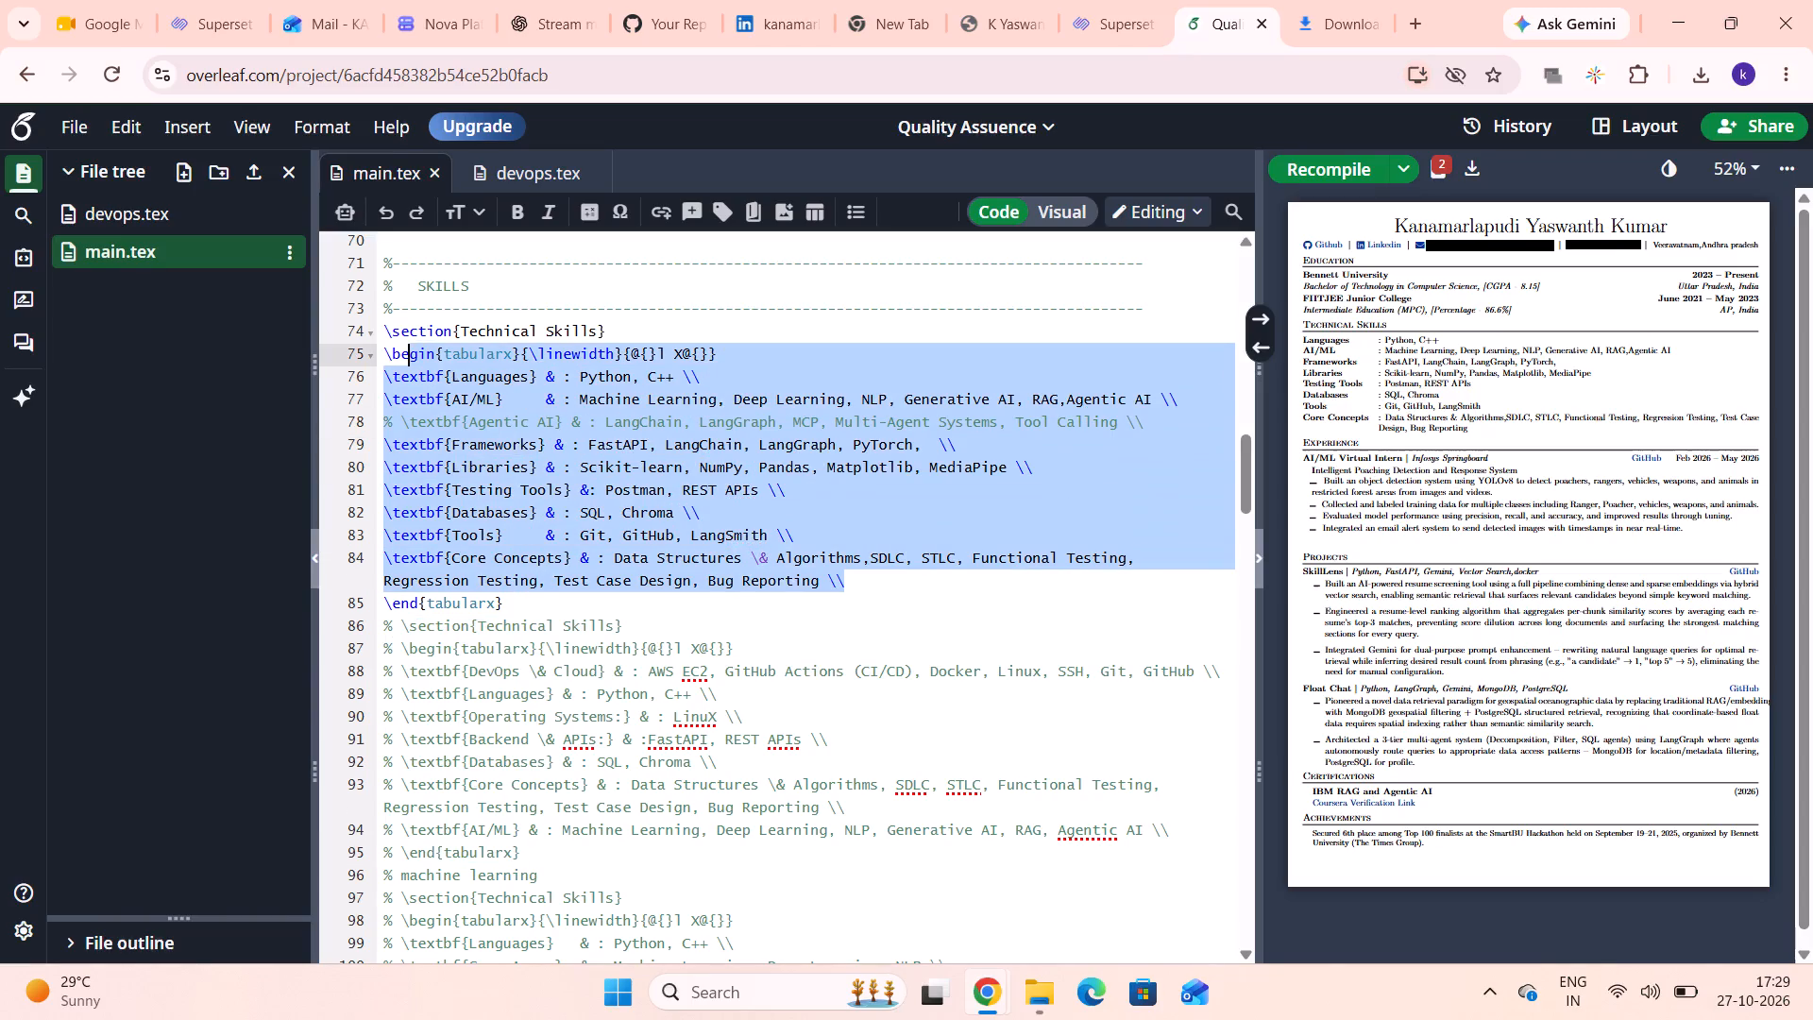
{"action": "left_click_drag", "start_coordinate": [411, 360], "coordinate": [386, 336]}
{"action": "key", "text": "ctrl+v"}
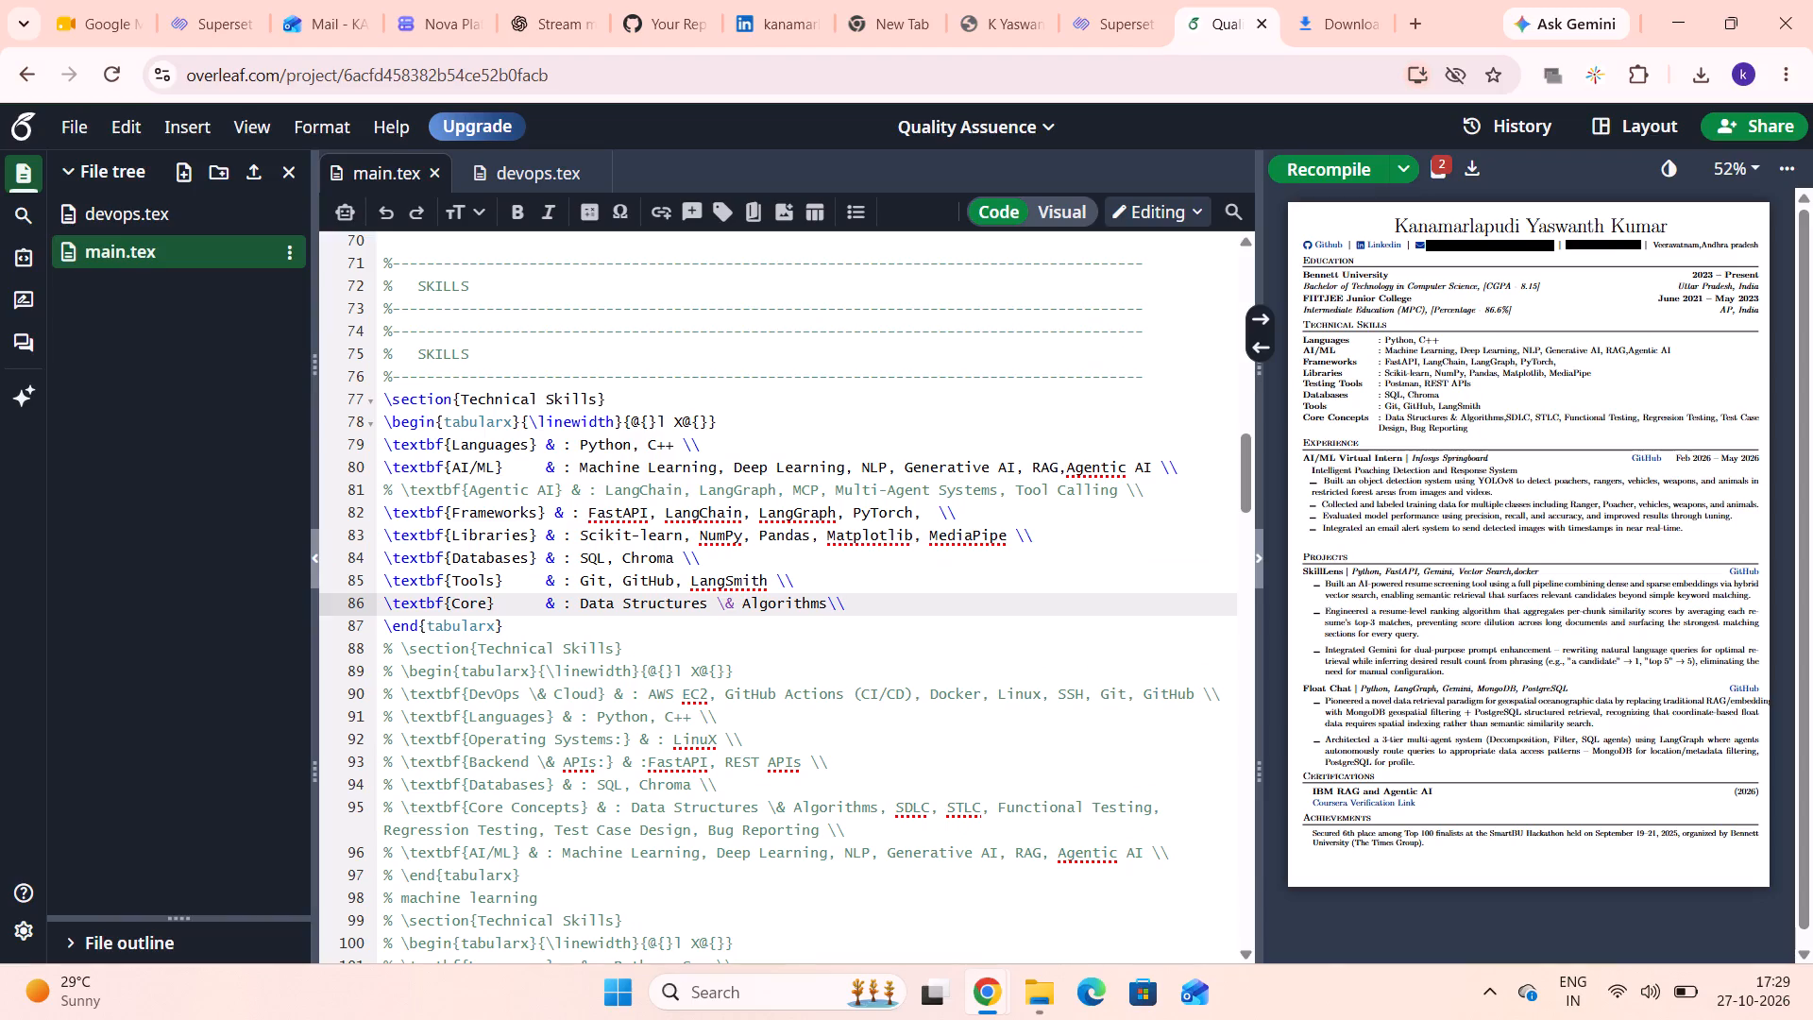
{"action": "left_click", "coordinate": [626, 464]}
{"action": "key", "text": "ctrl+s"}
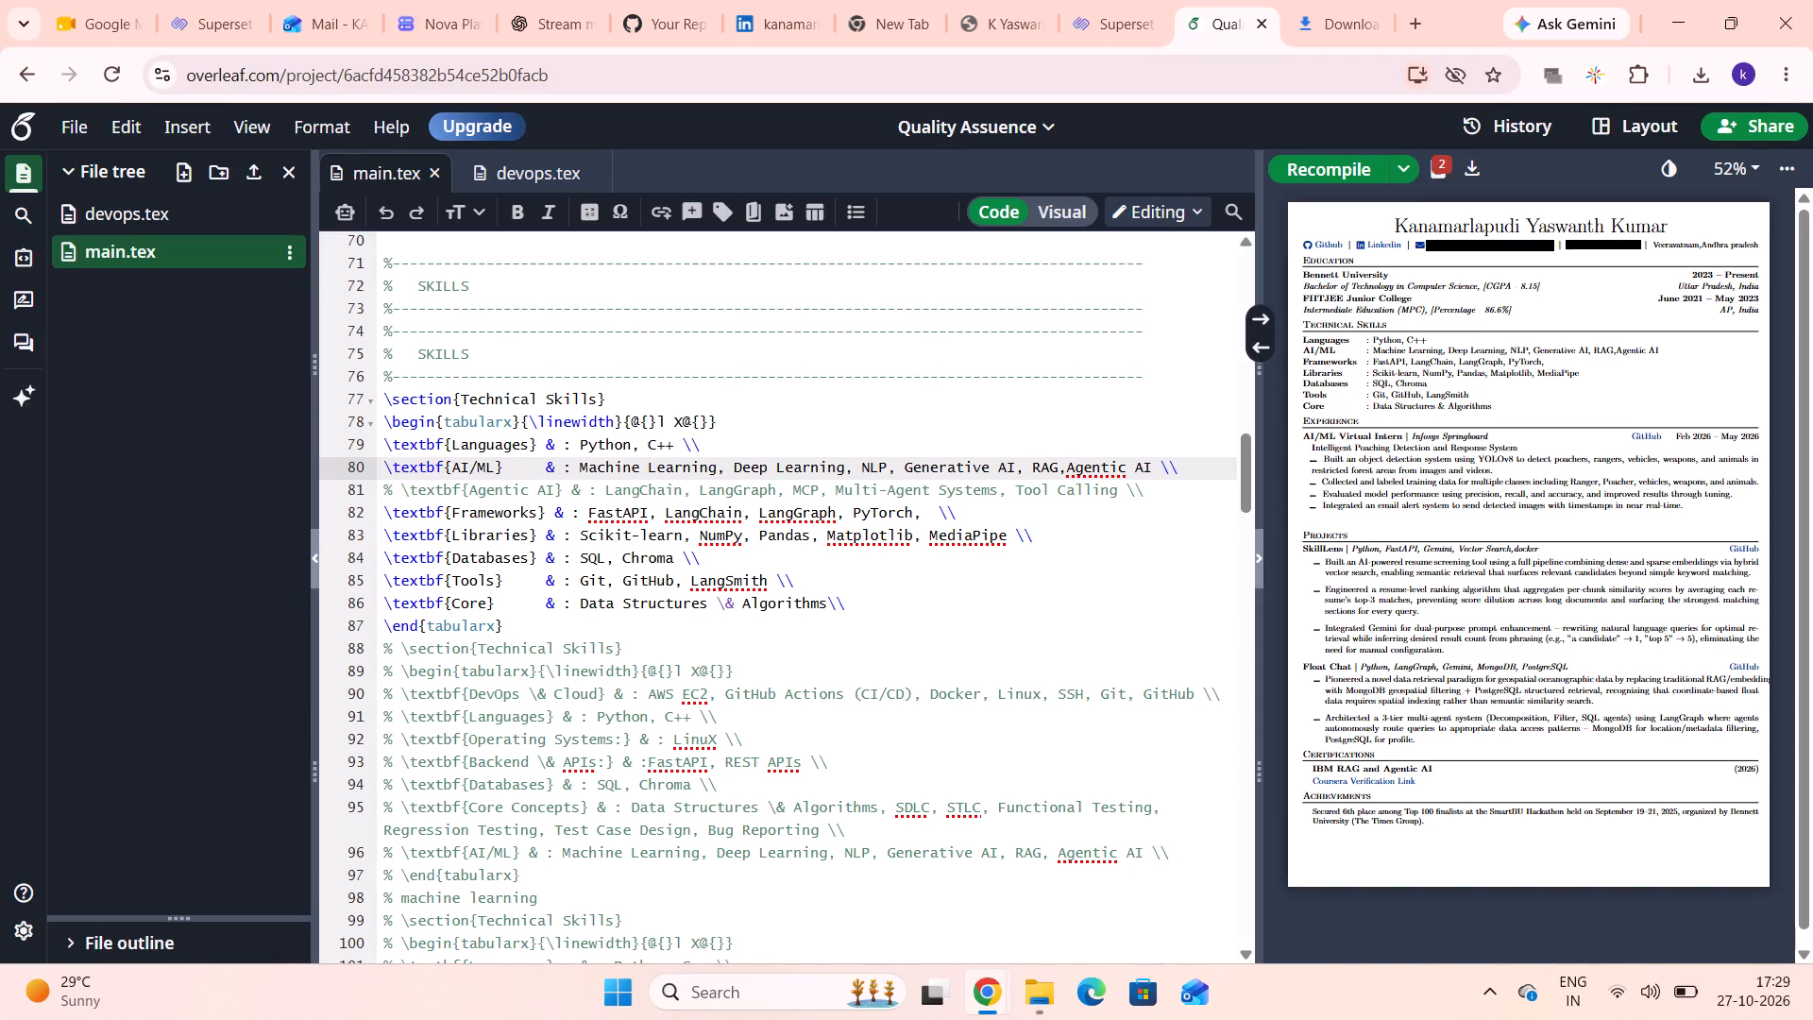
Locate the source lines for the SkillLens and Float Chat project entries from the compiled resume.
{"action": "scroll", "coordinate": [1406, 500], "scroll_direction": "up", "scroll_amount": 4}
{"action": "triple_click", "coordinate": [1330, 559]}
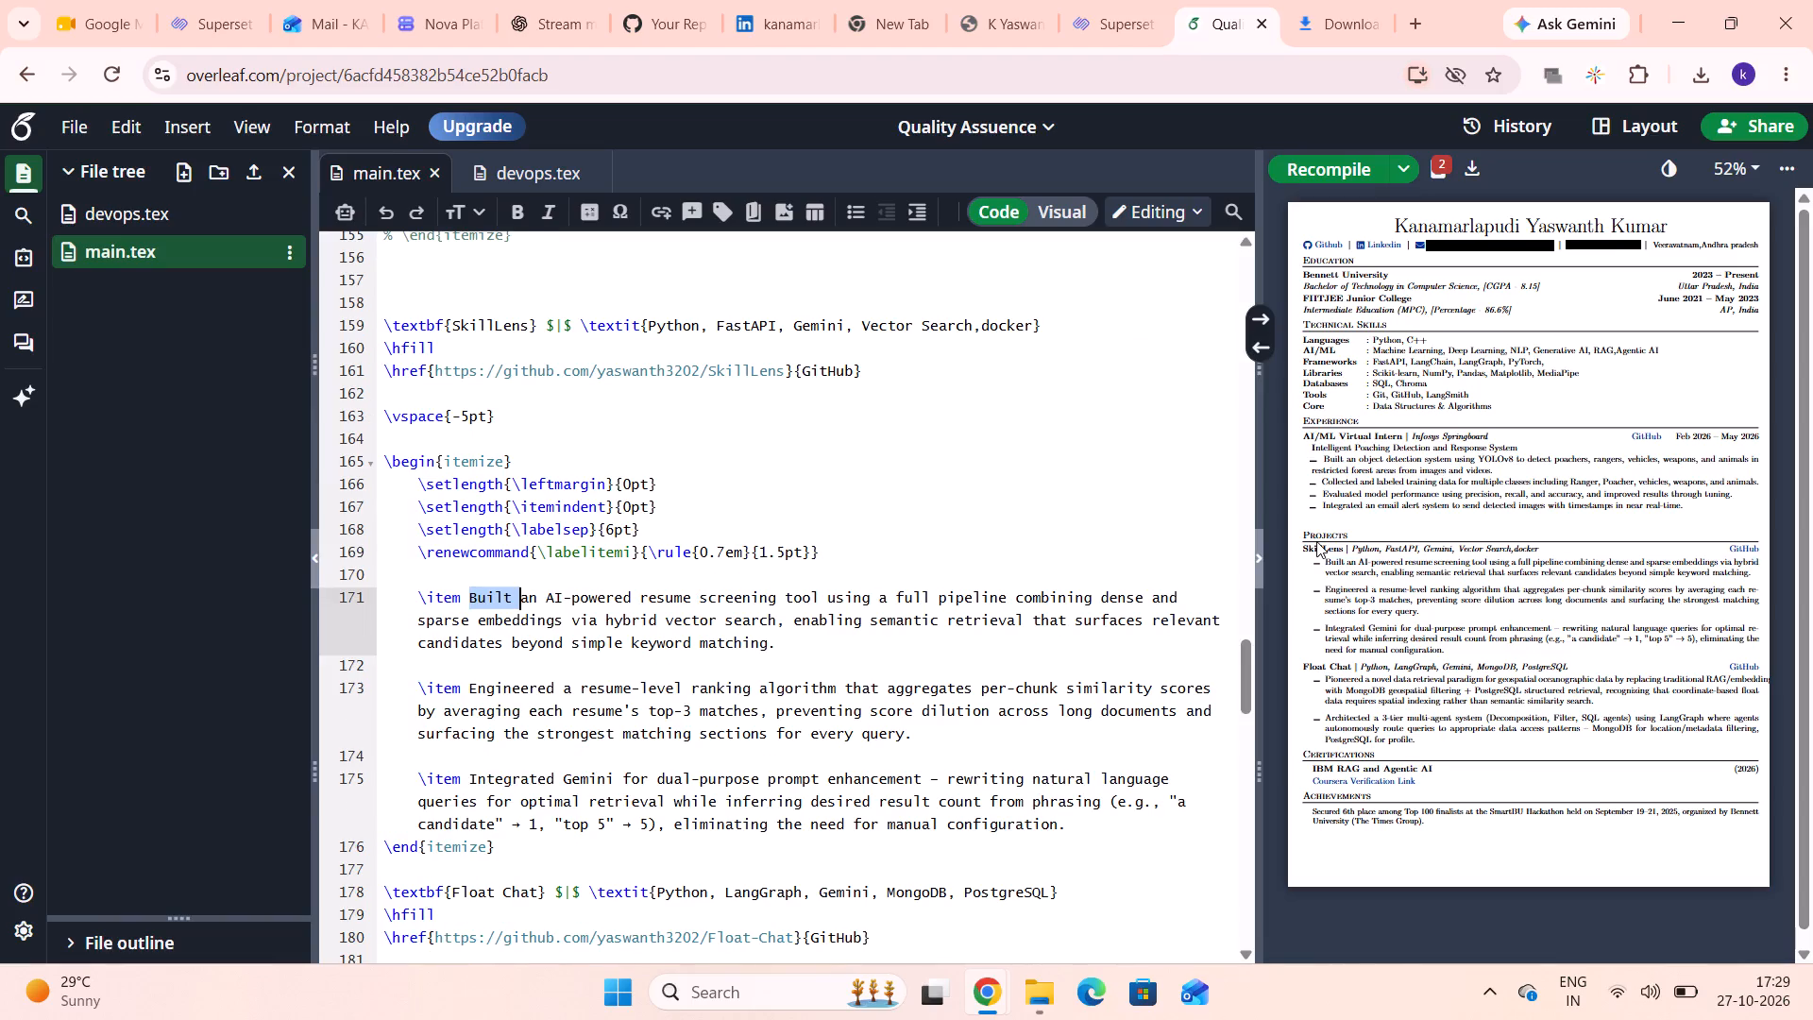
{"action": "triple_click", "coordinate": [1320, 550]}
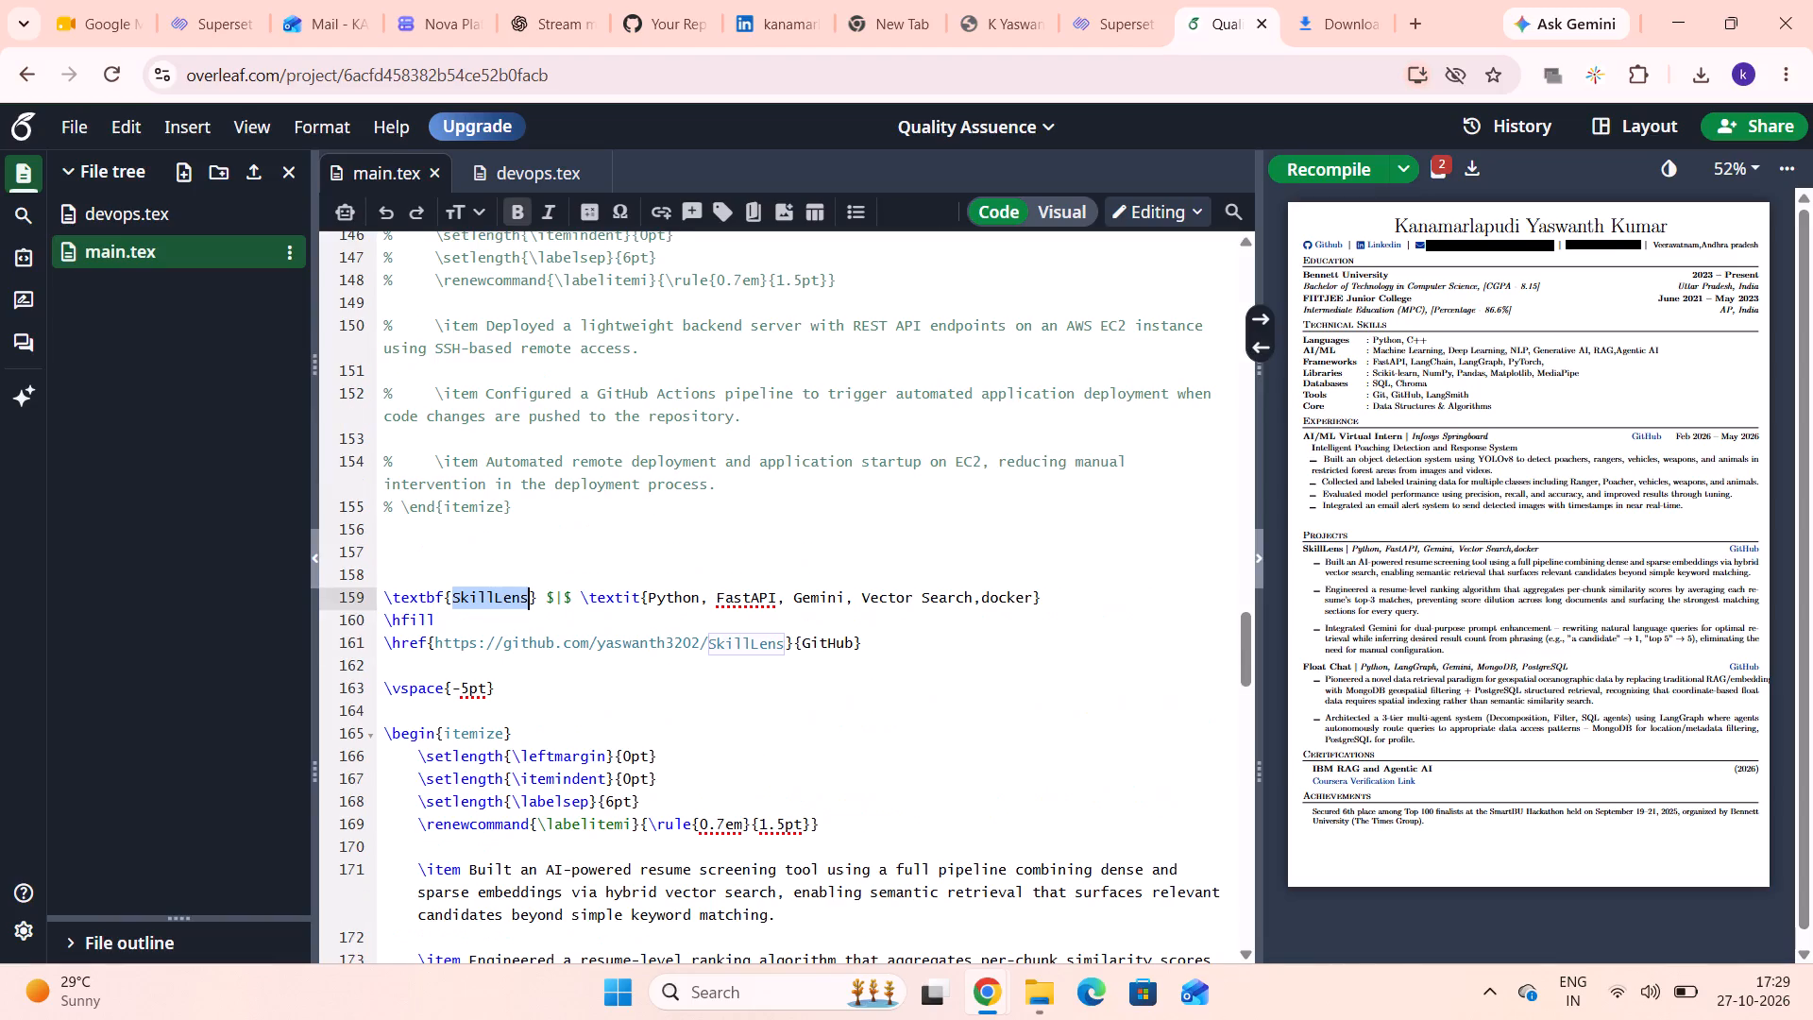
{"action": "triple_click", "coordinate": [1339, 671]}
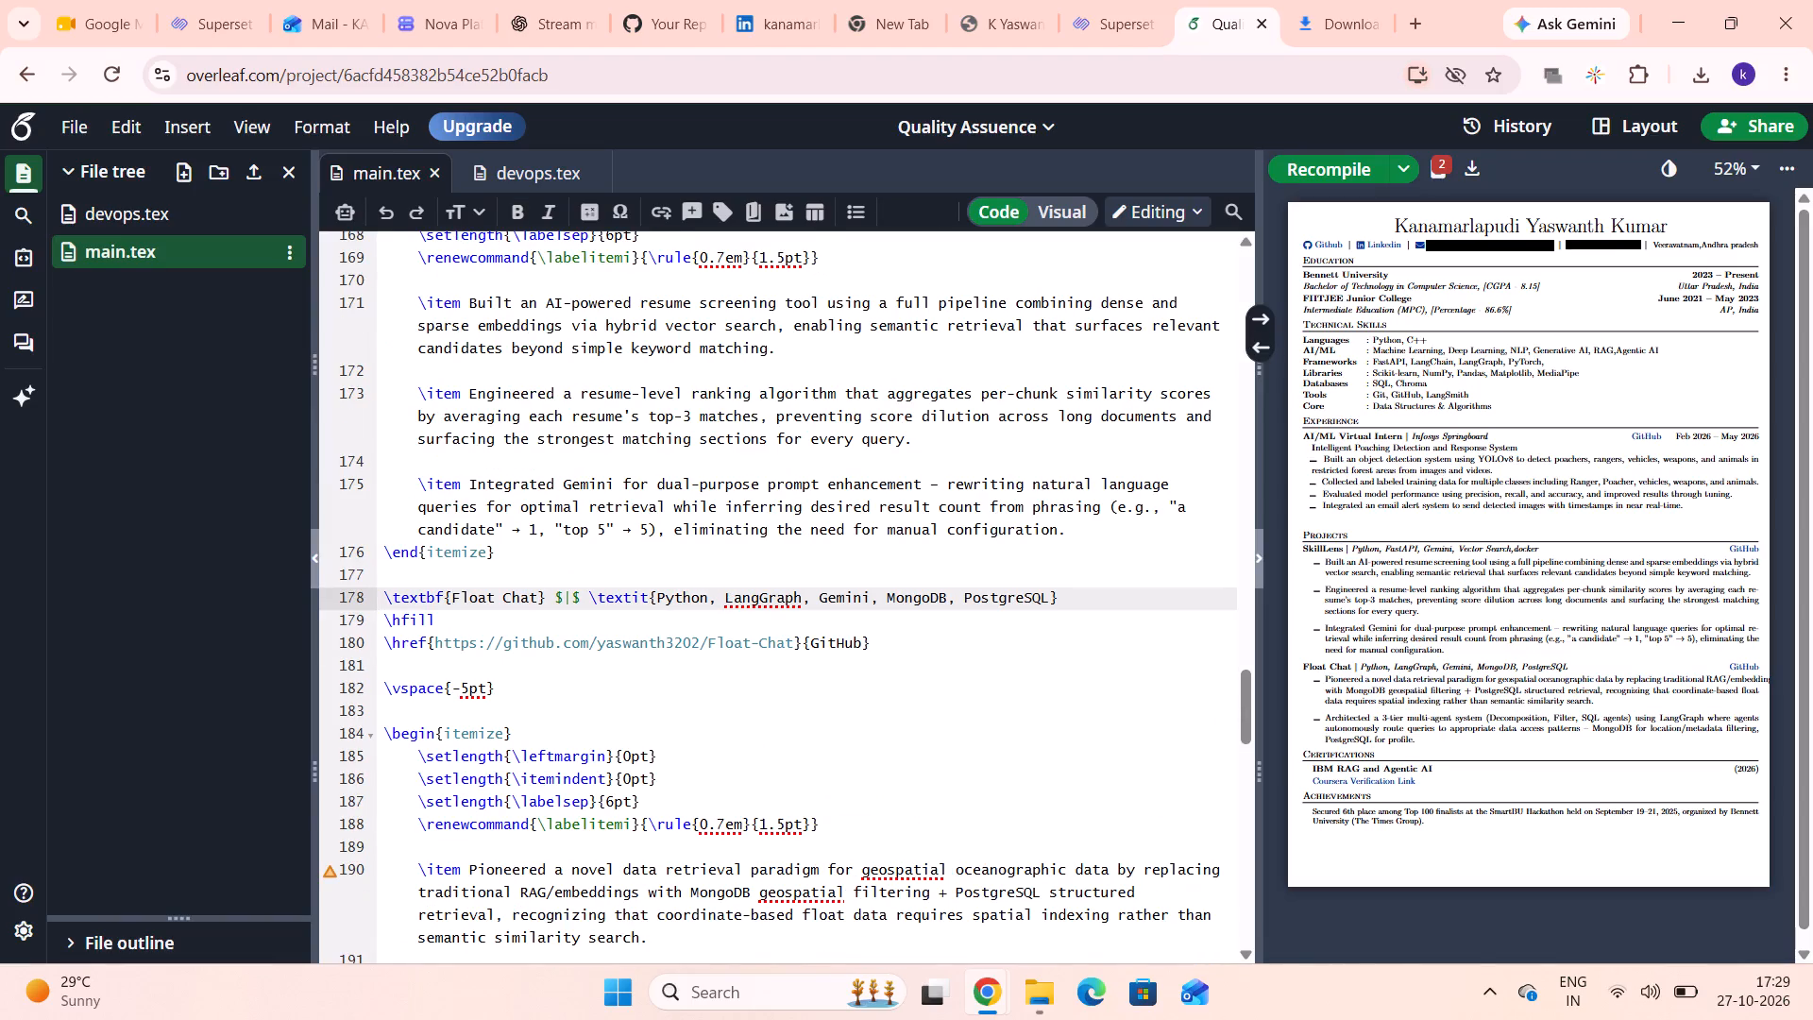
{"action": "triple_click", "coordinate": [1331, 665]}
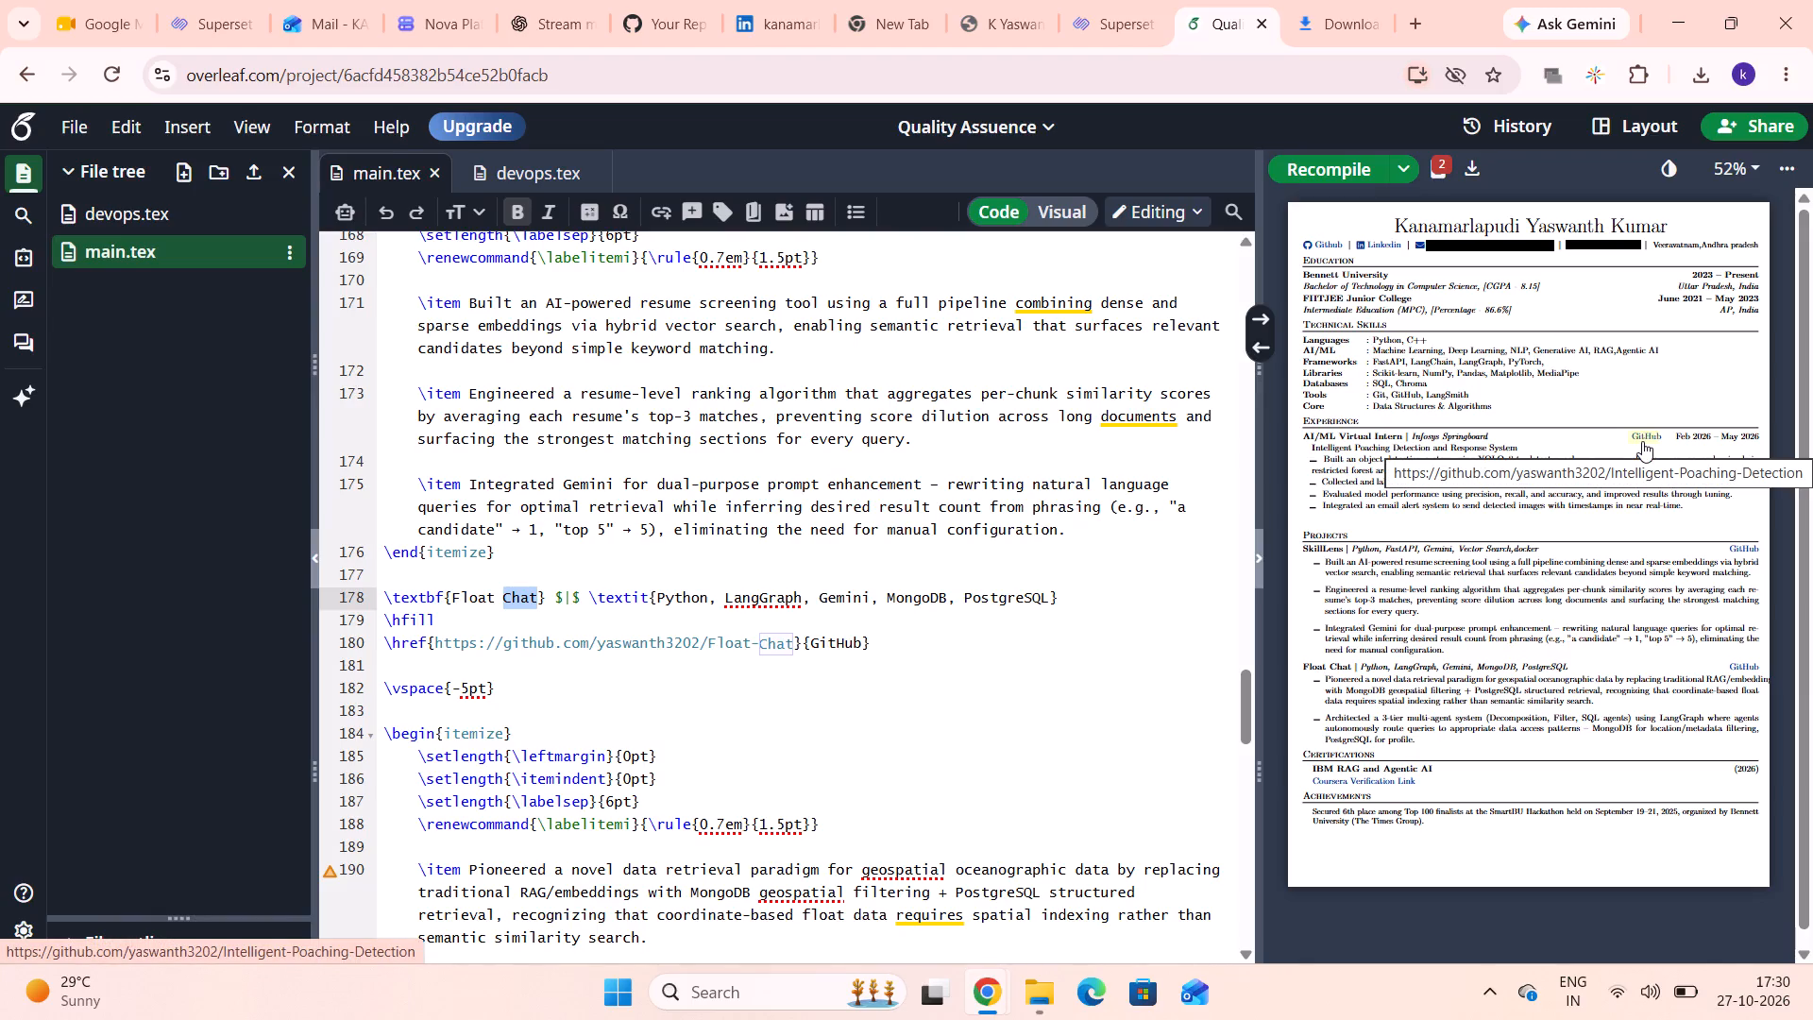
Check the SkillLens project's GitHub link in the compiled resume, and return to the Overleaf project.
{"action": "left_click", "coordinate": [1740, 551]}
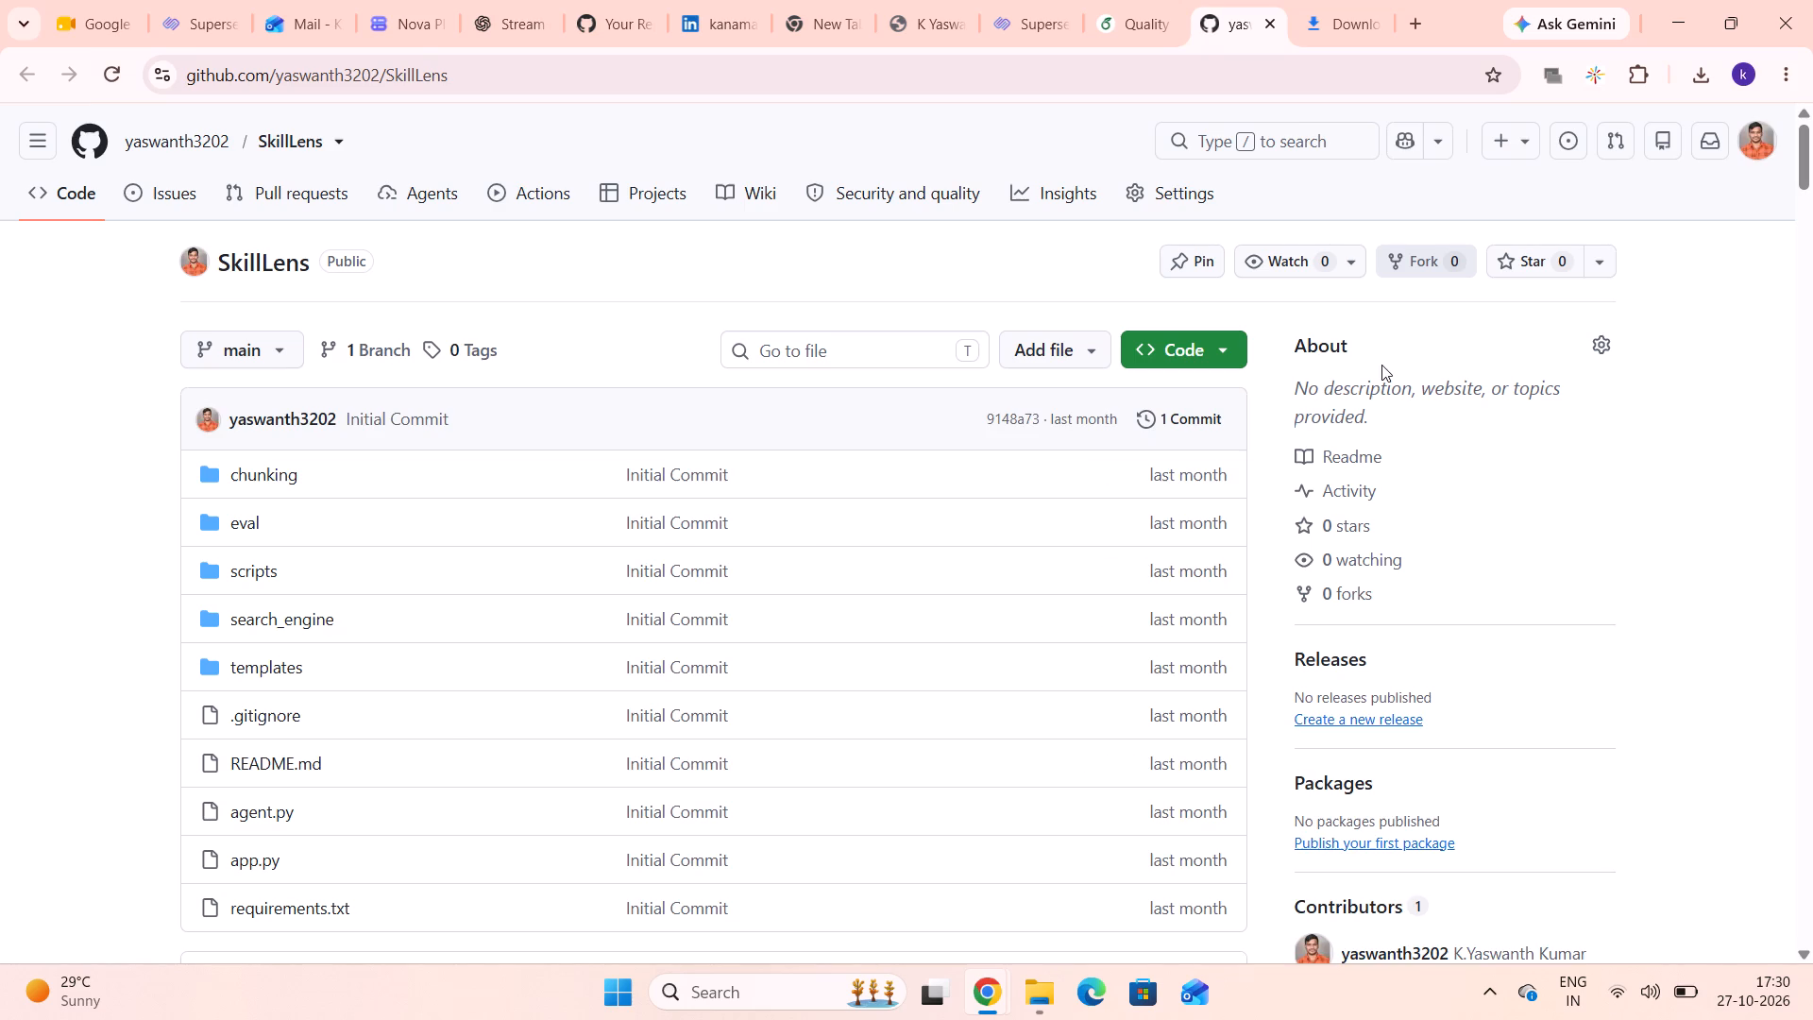
{"action": "left_click", "coordinate": [1136, 24]}
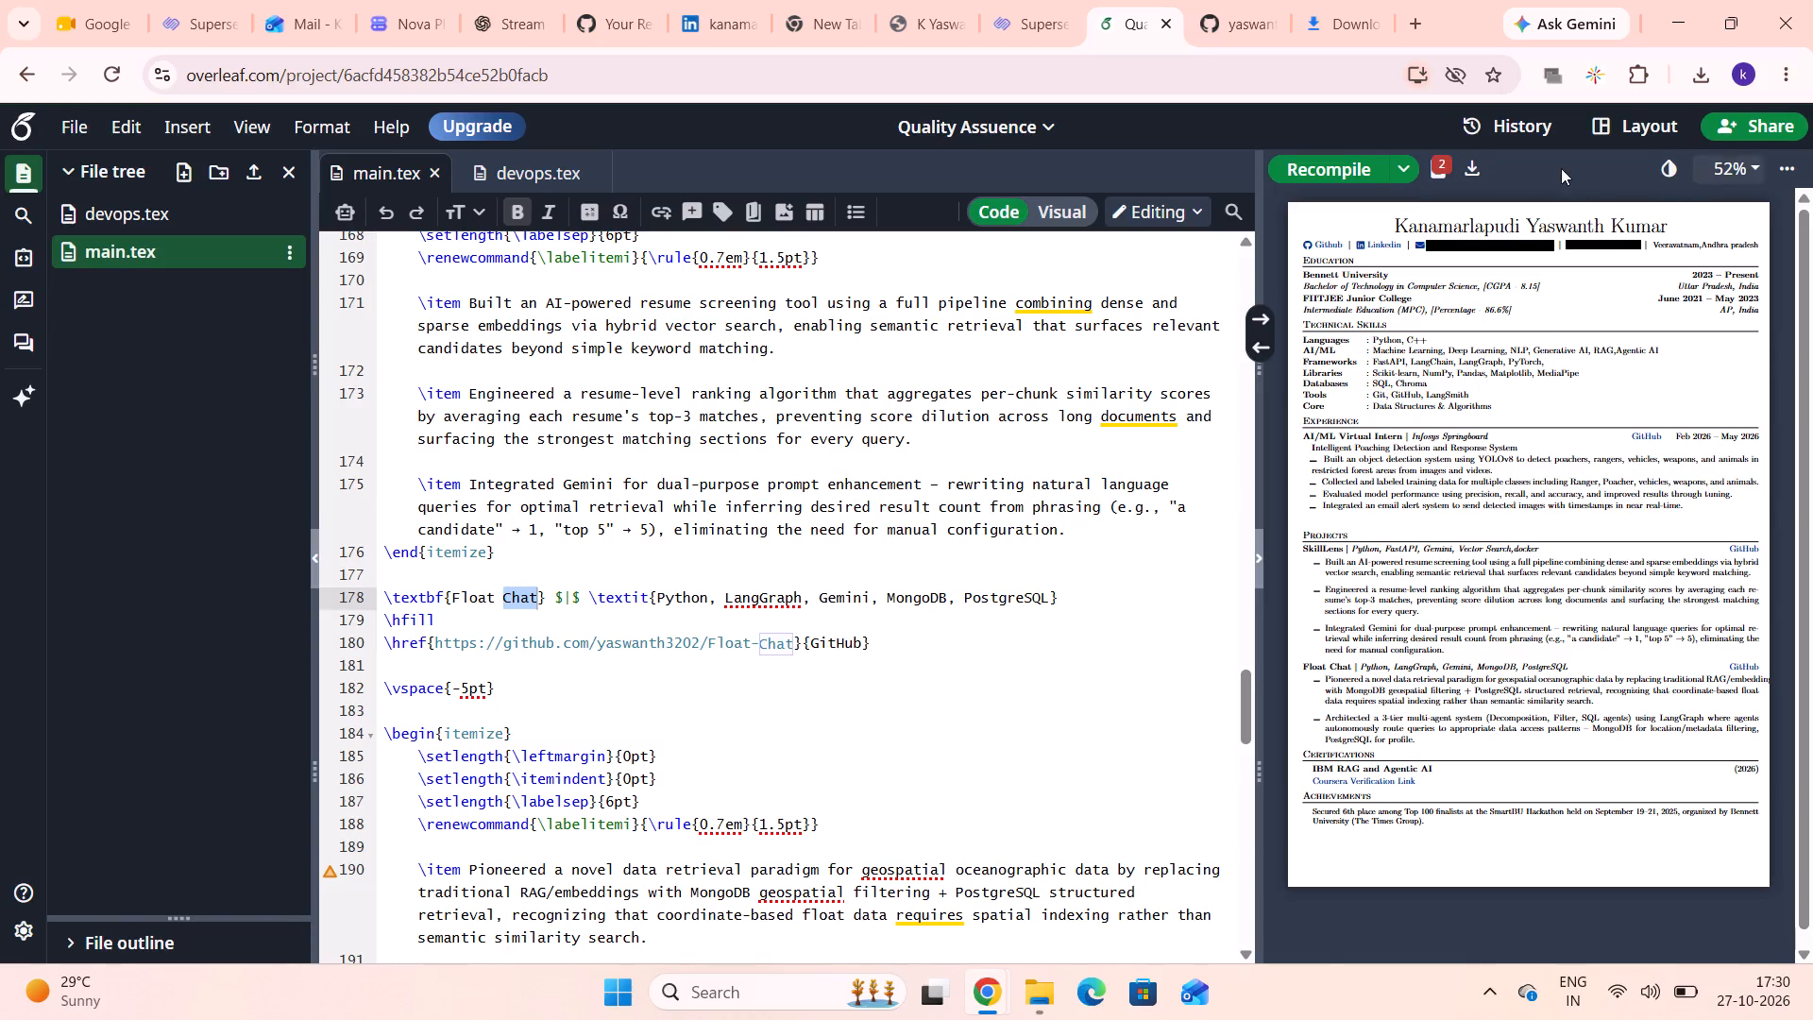
Download the recompiled Quality Assuence resume as a PDF.
{"action": "left_click", "coordinate": [1468, 178]}
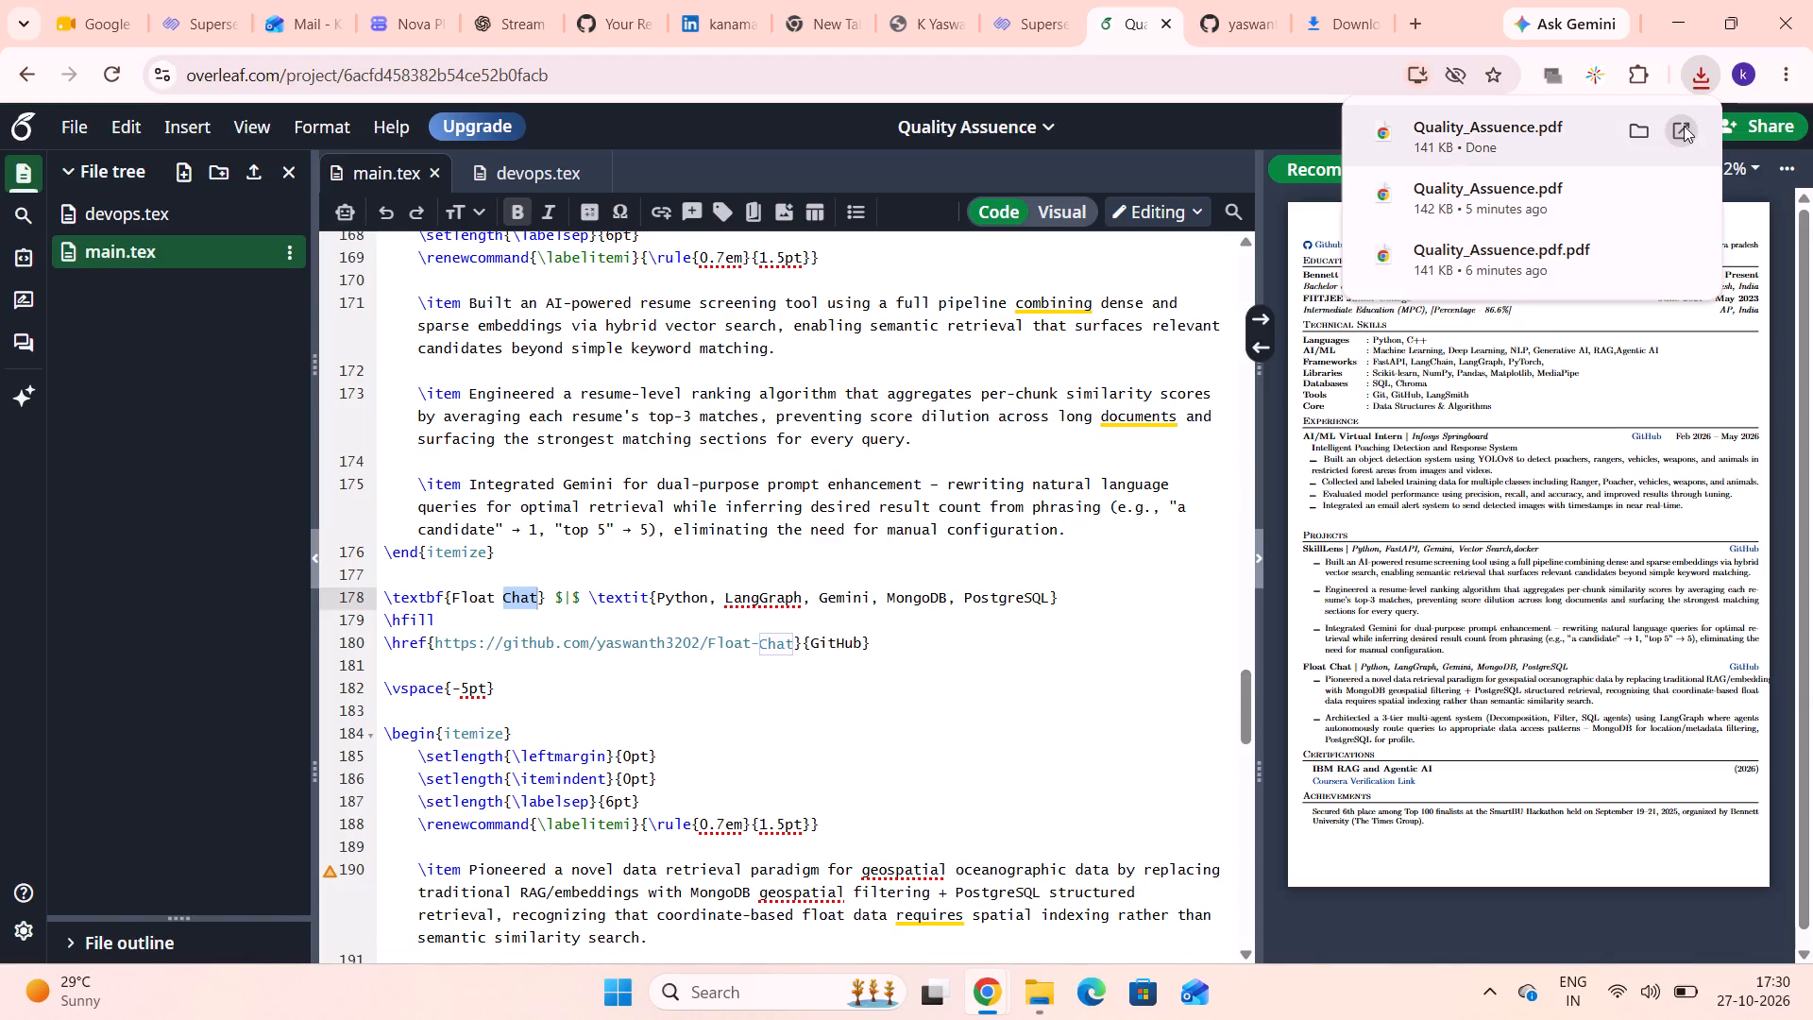
Open the downloaded Quality_Assuence.pdf and review its experience, projects, certifications and achievements.
{"action": "left_click", "coordinate": [1684, 126]}
{"action": "scroll", "coordinate": [895, 597], "scroll_direction": "down", "scroll_amount": 2}
{"action": "scroll", "coordinate": [939, 522], "scroll_direction": "down", "scroll_amount": 1}
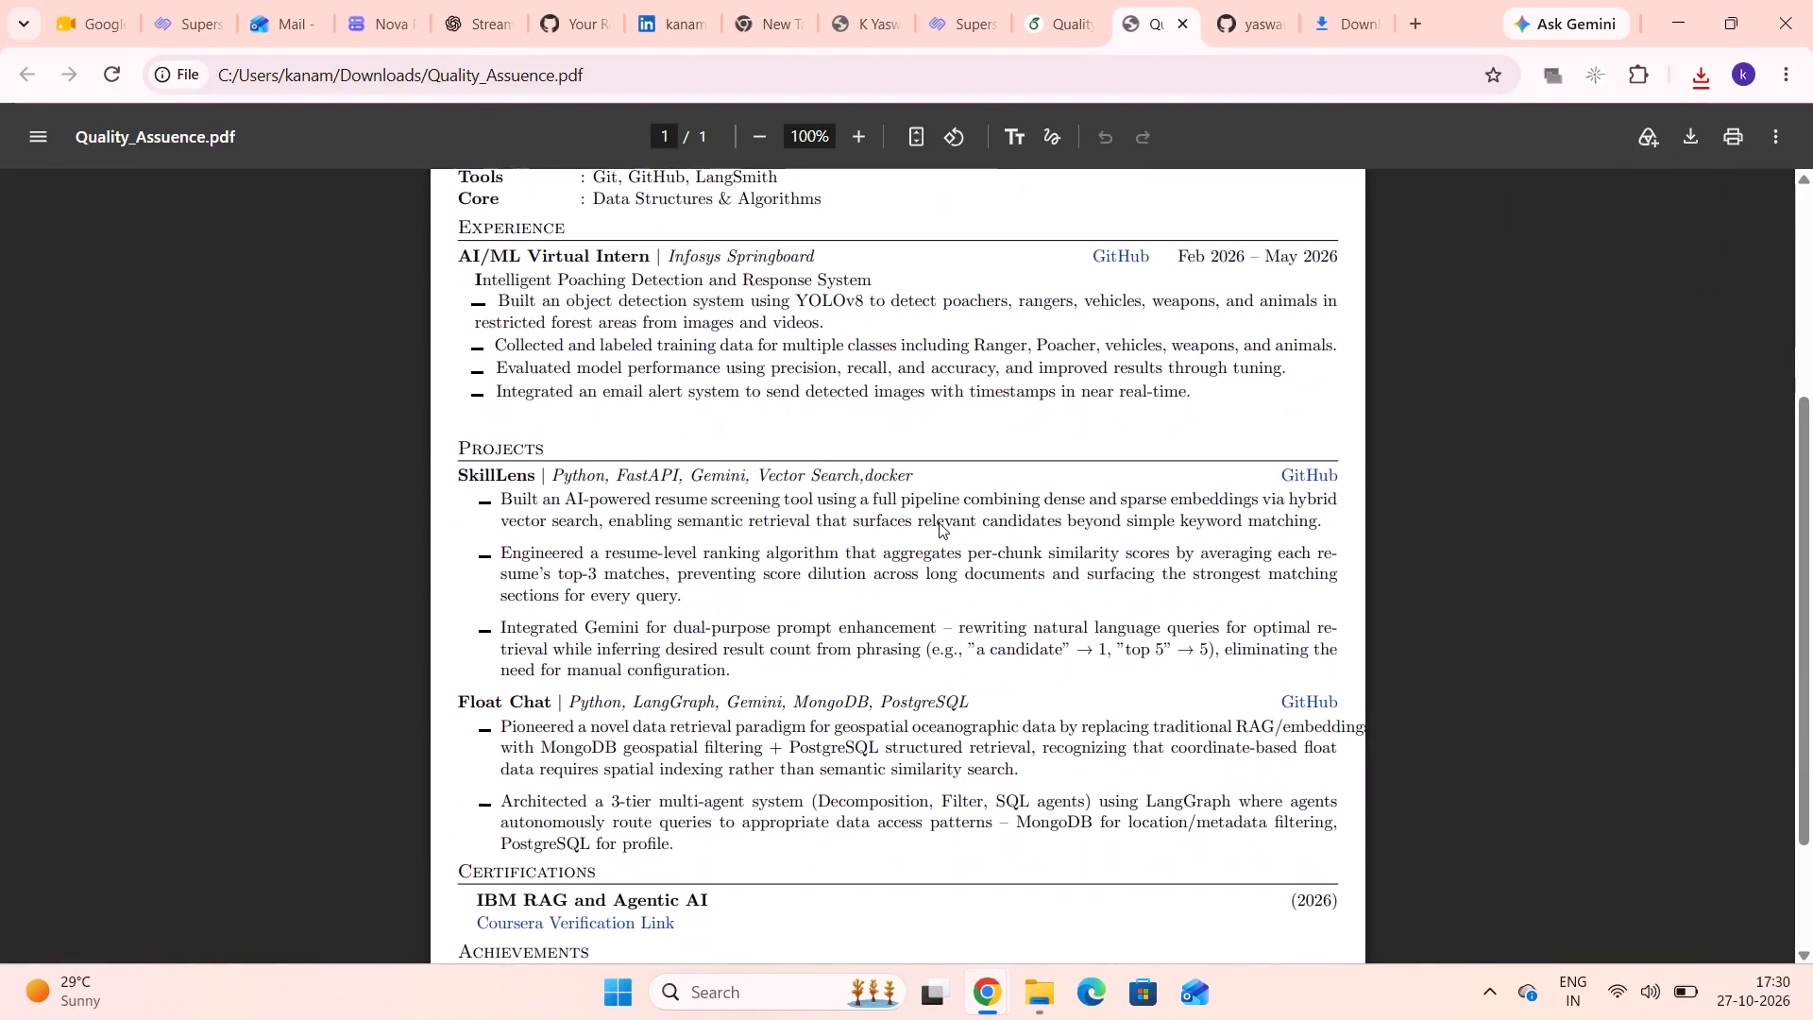
{"action": "scroll", "coordinate": [939, 522], "scroll_direction": "down", "scroll_amount": 1}
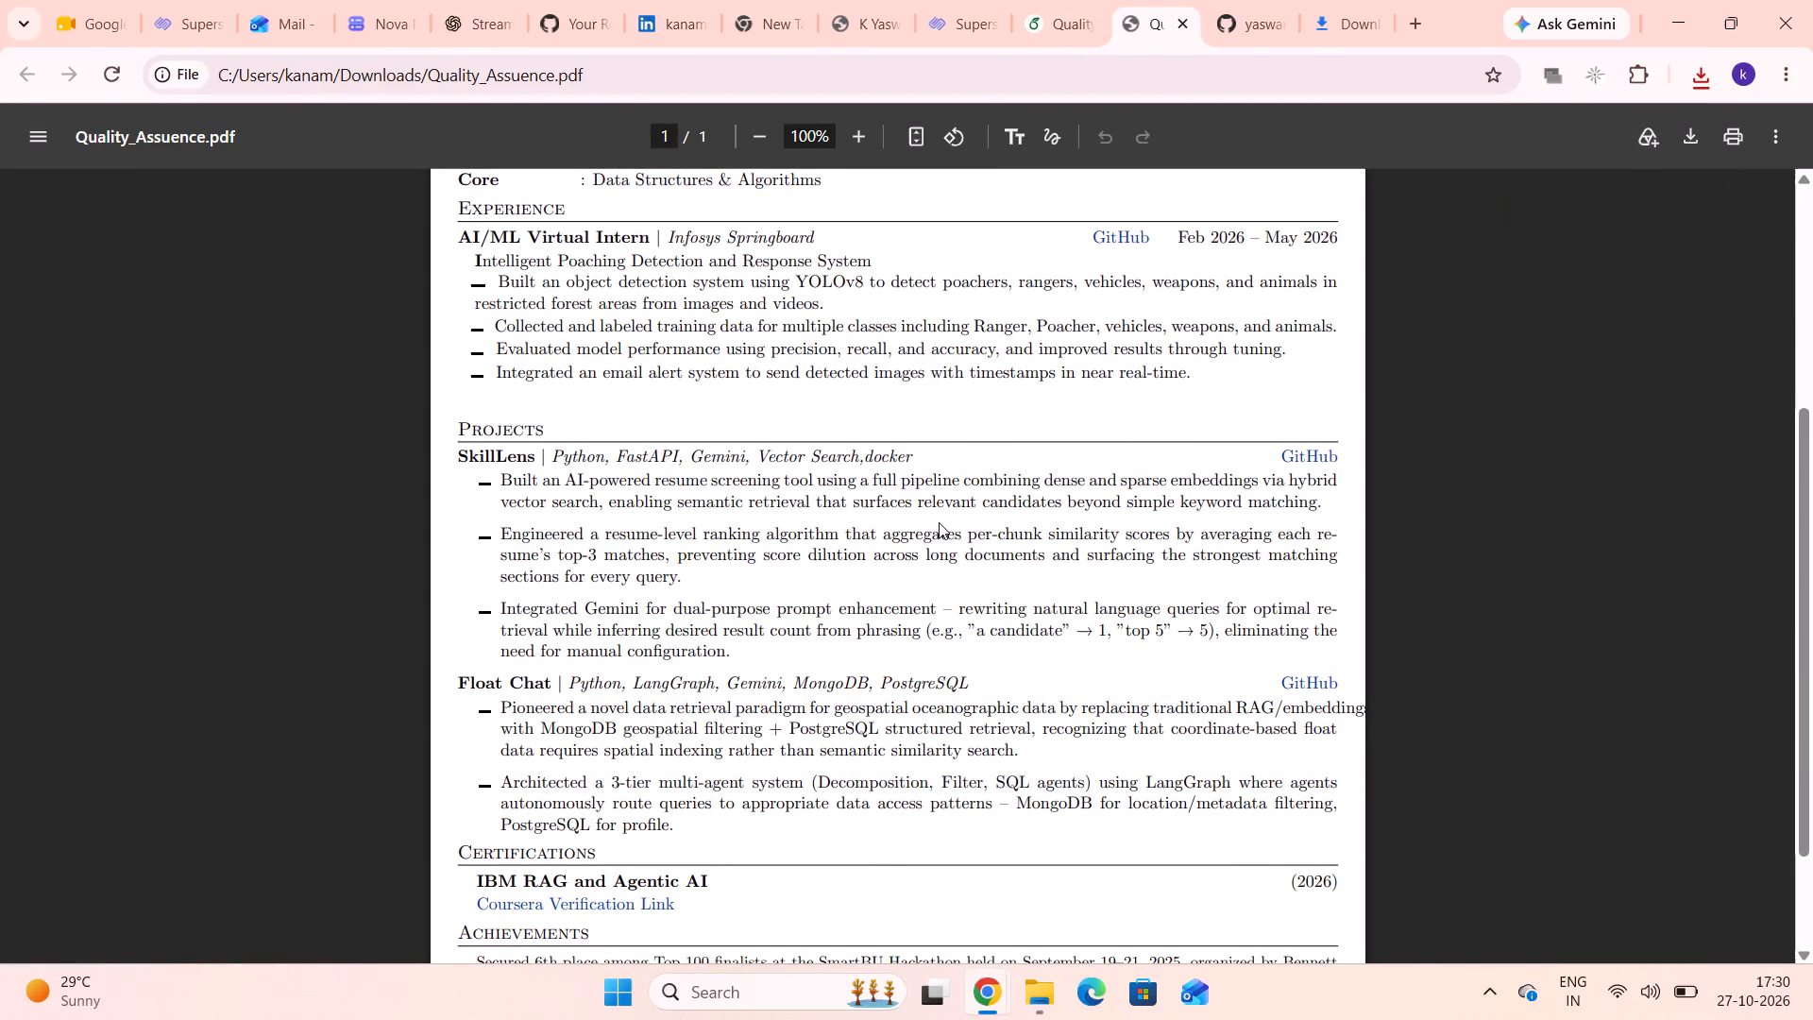
{"action": "scroll", "coordinate": [939, 522], "scroll_direction": "down", "scroll_amount": 1}
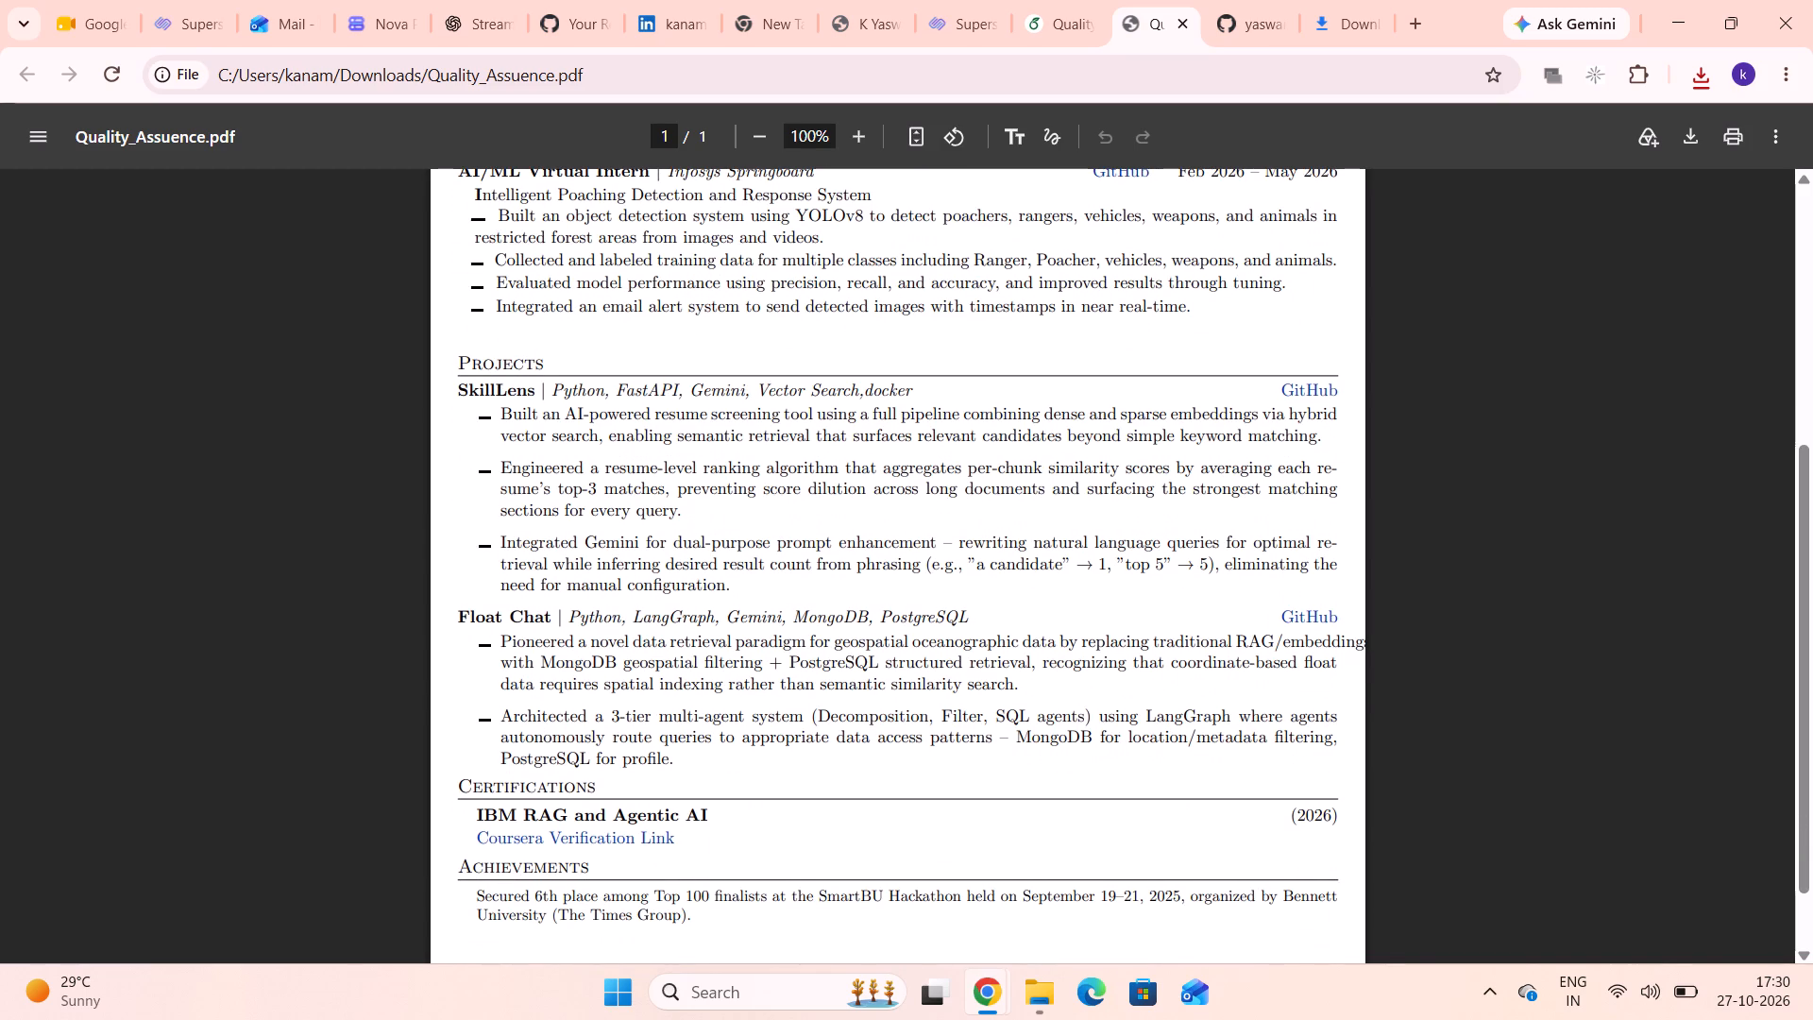
{"action": "scroll", "coordinate": [948, 501], "scroll_direction": "up", "scroll_amount": 2}
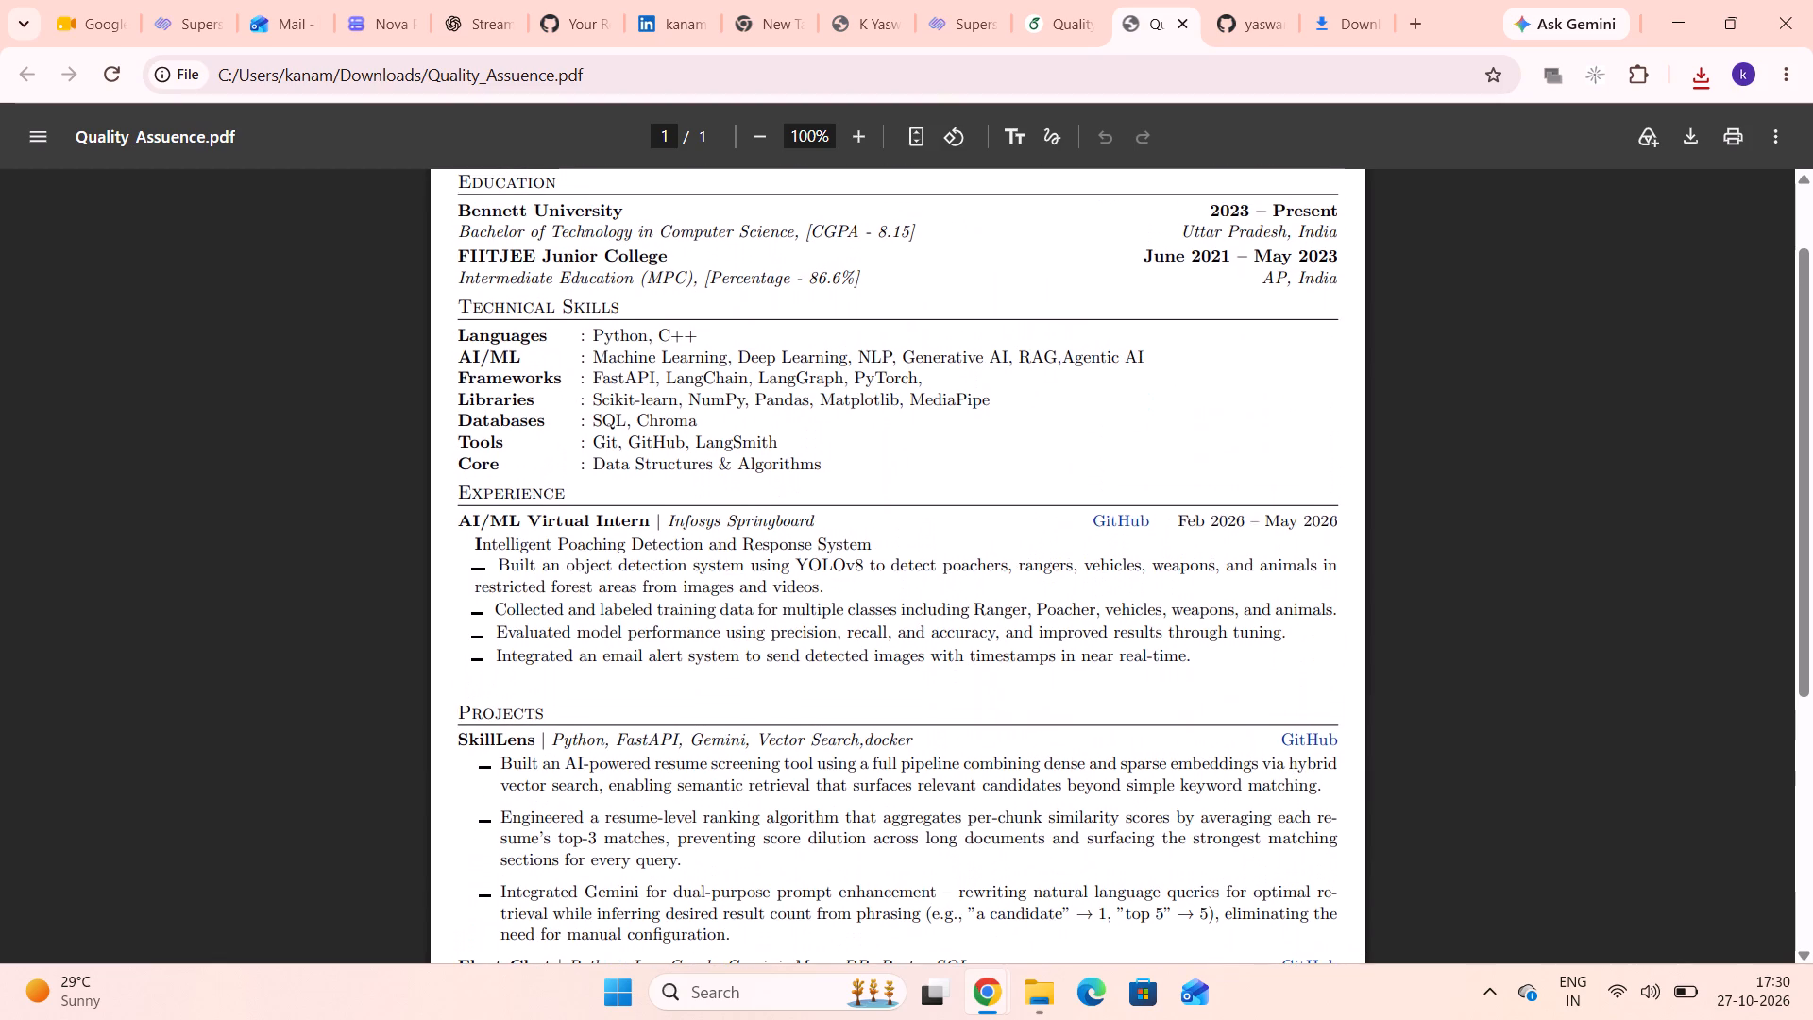
Review the Quality_Assuence.pdf resume from technical skills through experience, projects, certifications and achievements, and return to its education section.
{"action": "scroll", "coordinate": [948, 501], "scroll_direction": "down", "scroll_amount": 1}
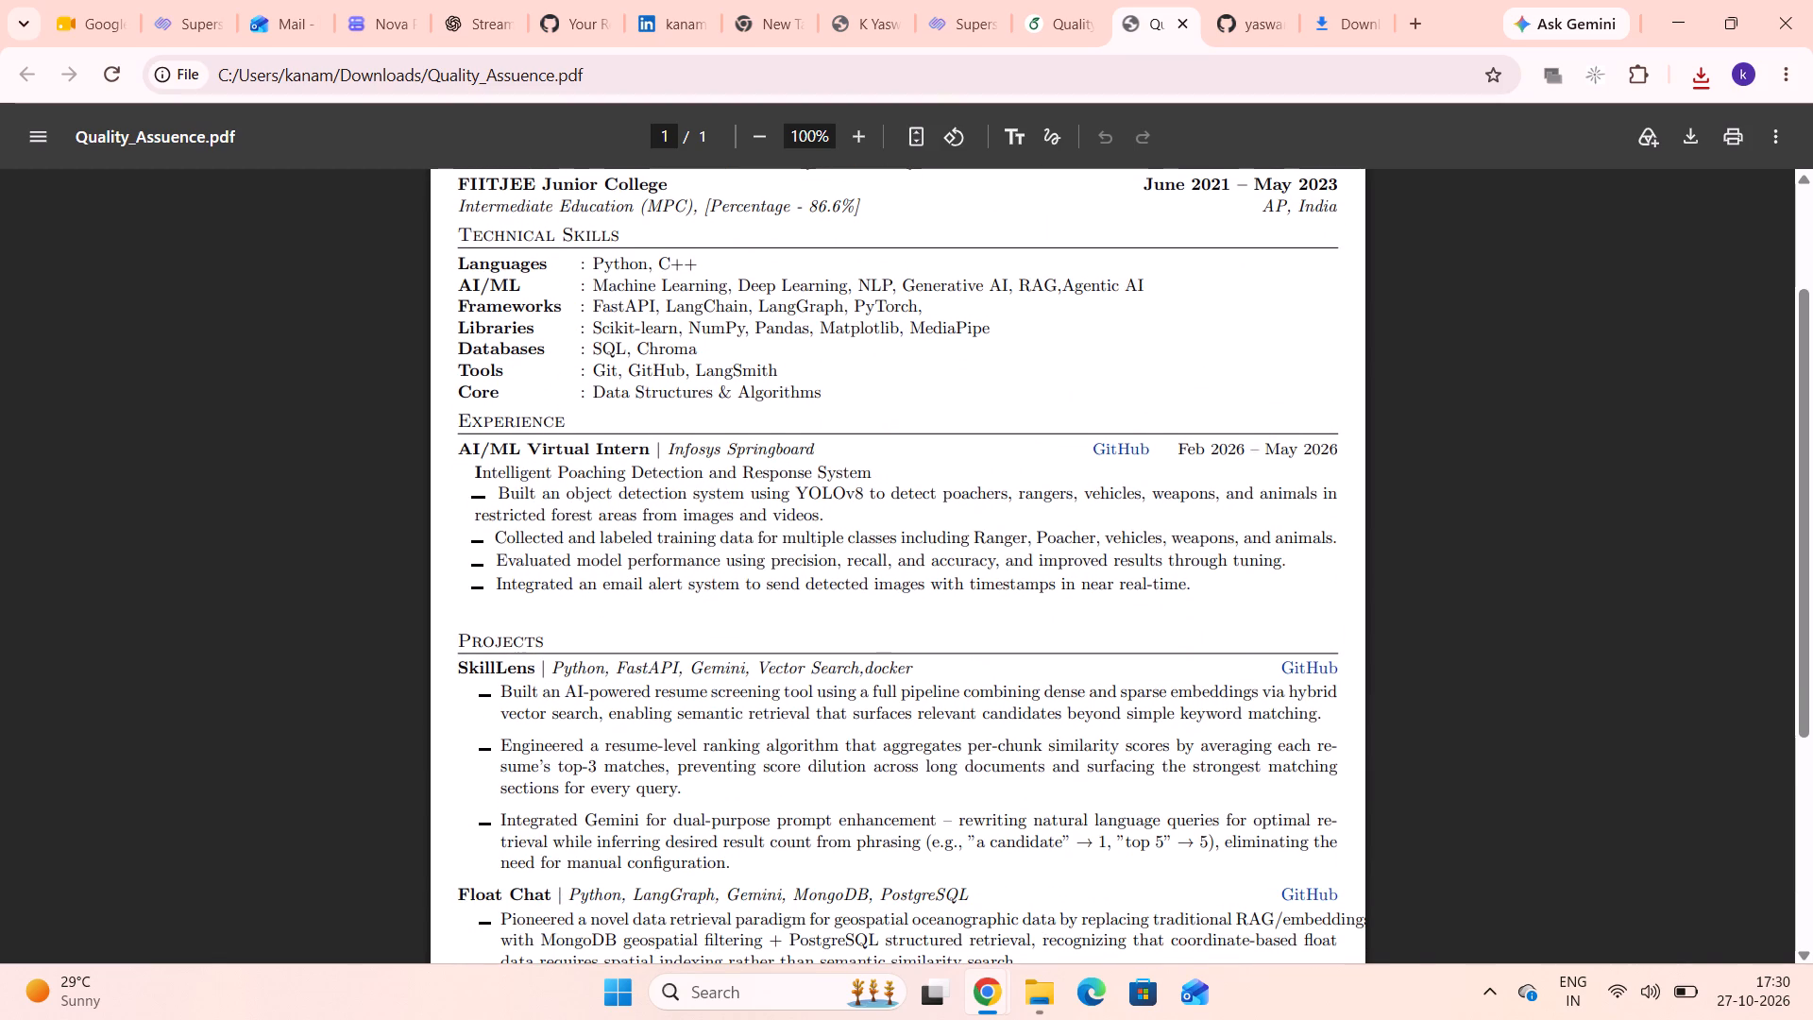
{"action": "scroll", "coordinate": [948, 501], "scroll_direction": "down", "scroll_amount": 1}
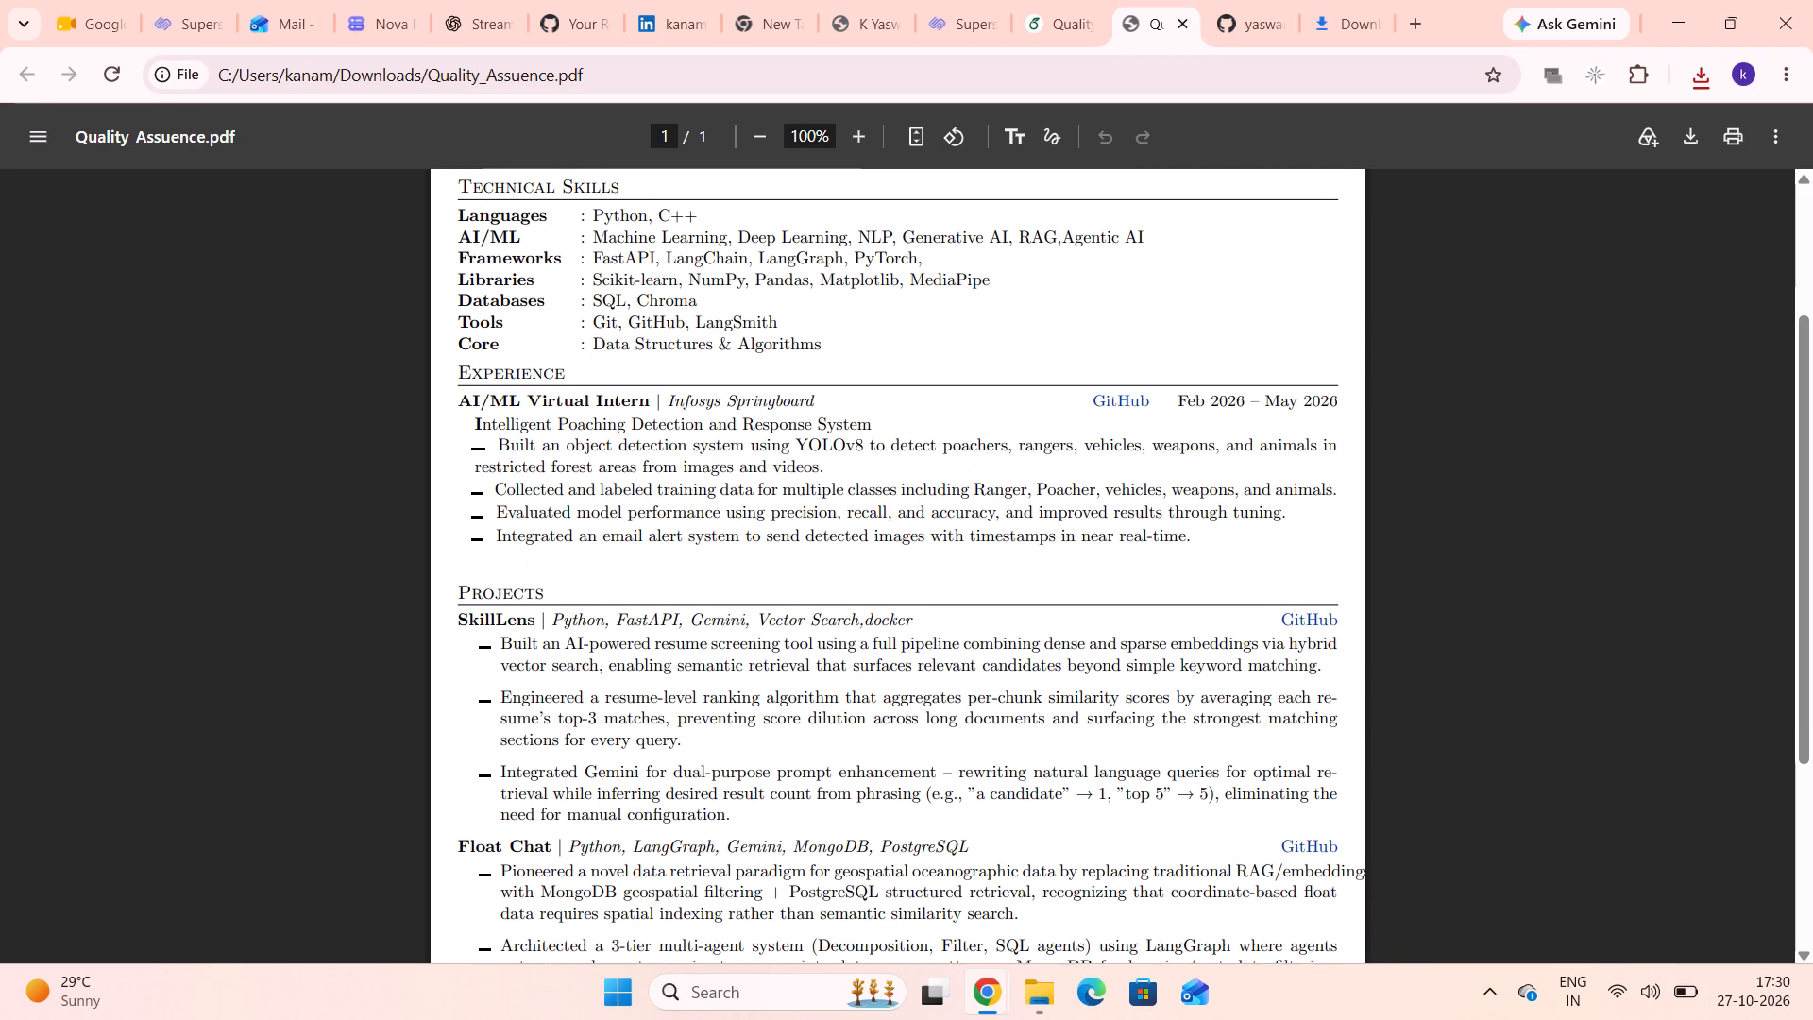
{"action": "scroll", "coordinate": [948, 496], "scroll_direction": "down", "scroll_amount": 2}
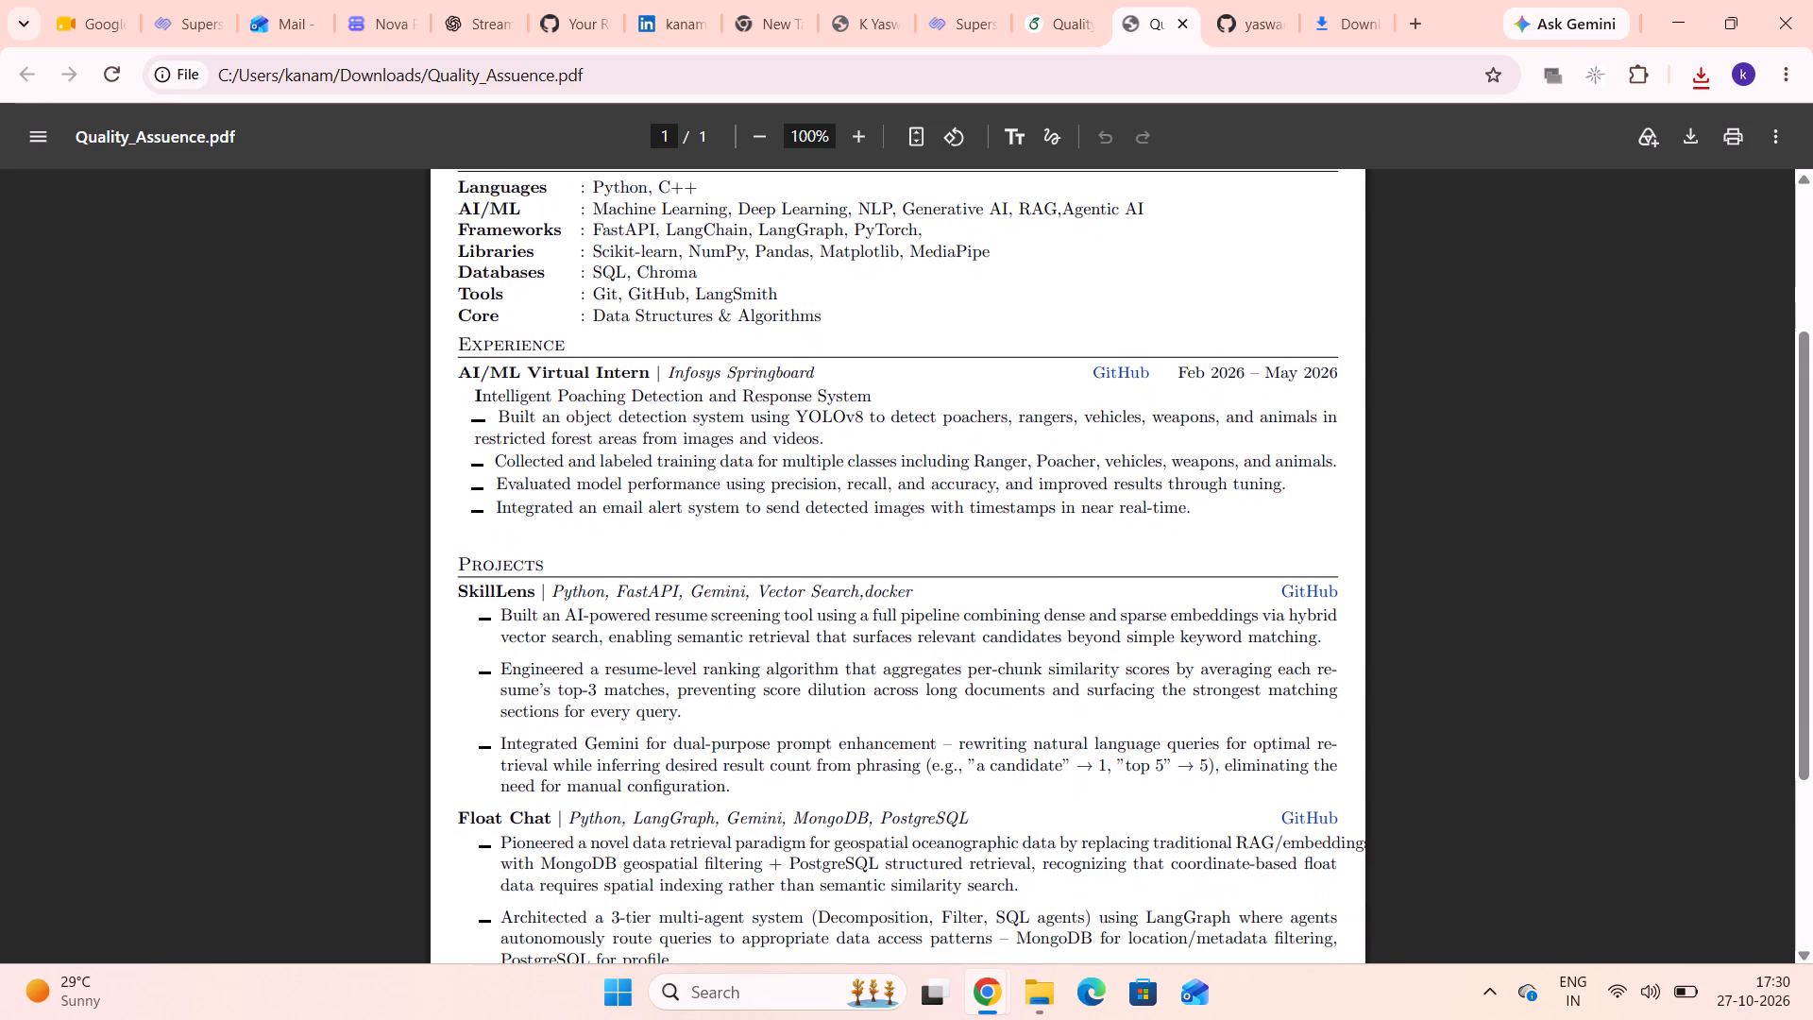
{"action": "scroll", "coordinate": [948, 496], "scroll_direction": "down", "scroll_amount": 3}
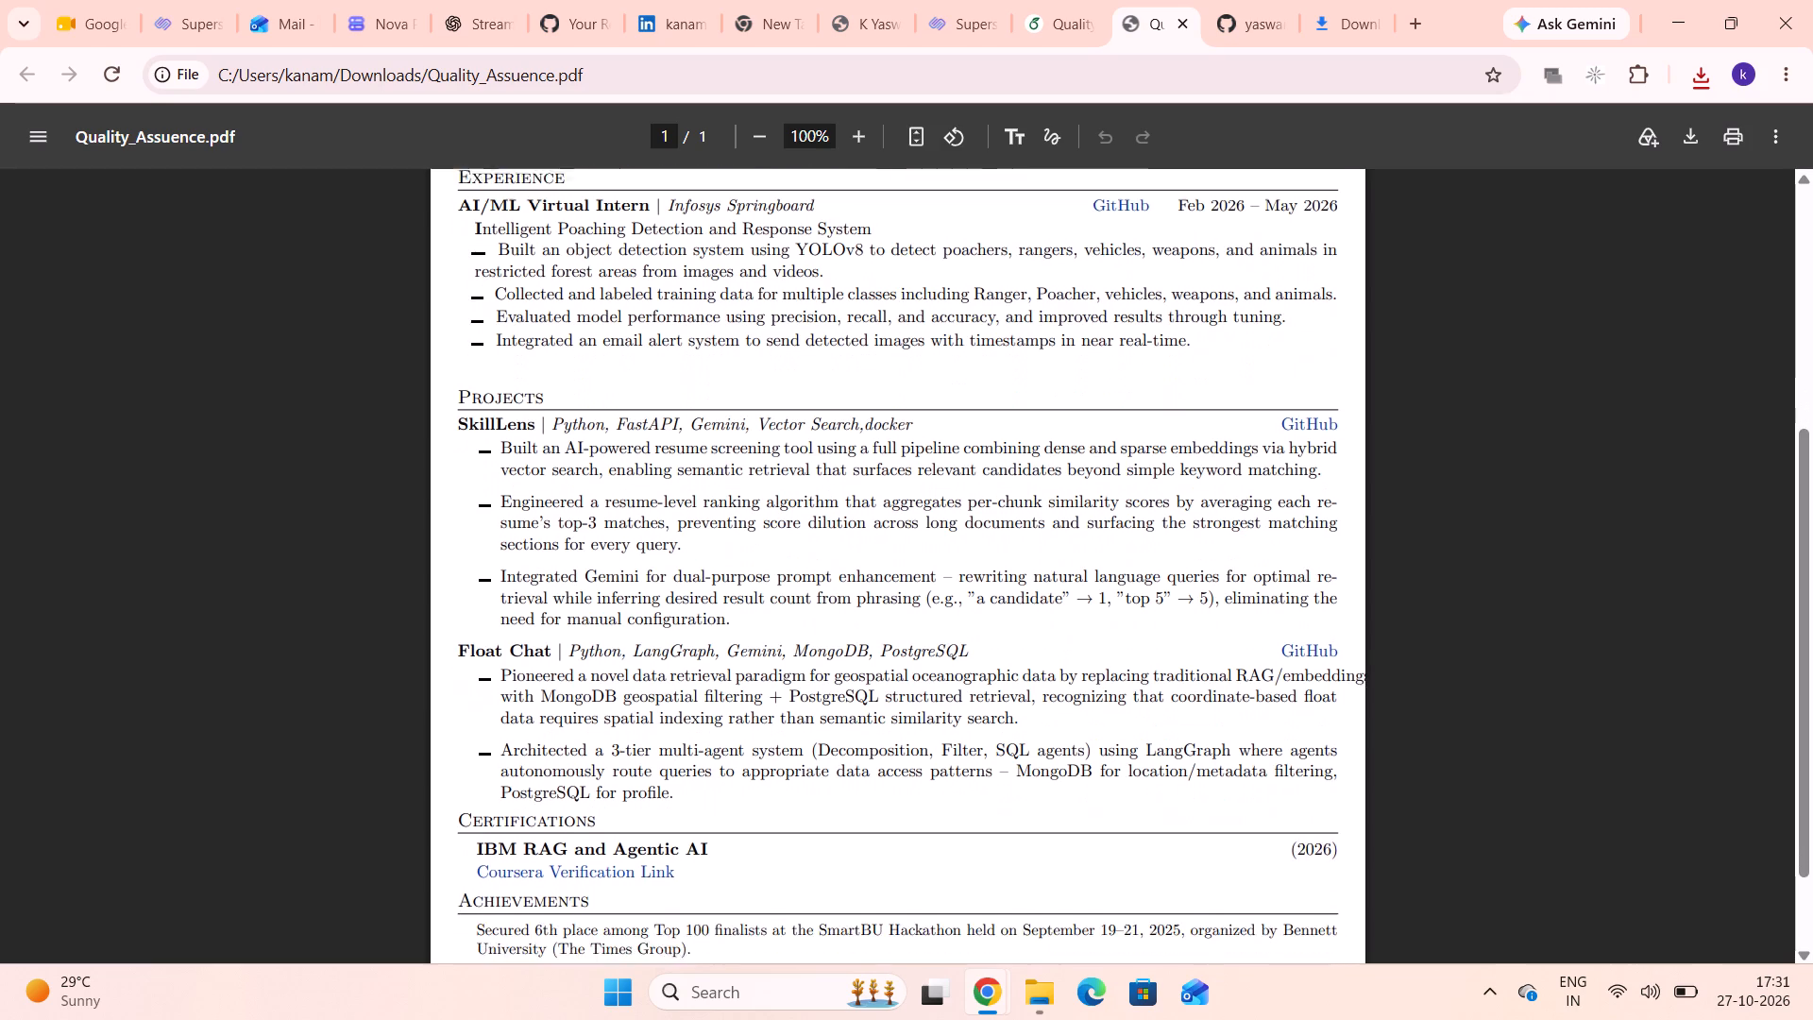
{"action": "scroll", "coordinate": [948, 496], "scroll_direction": "down", "scroll_amount": 3}
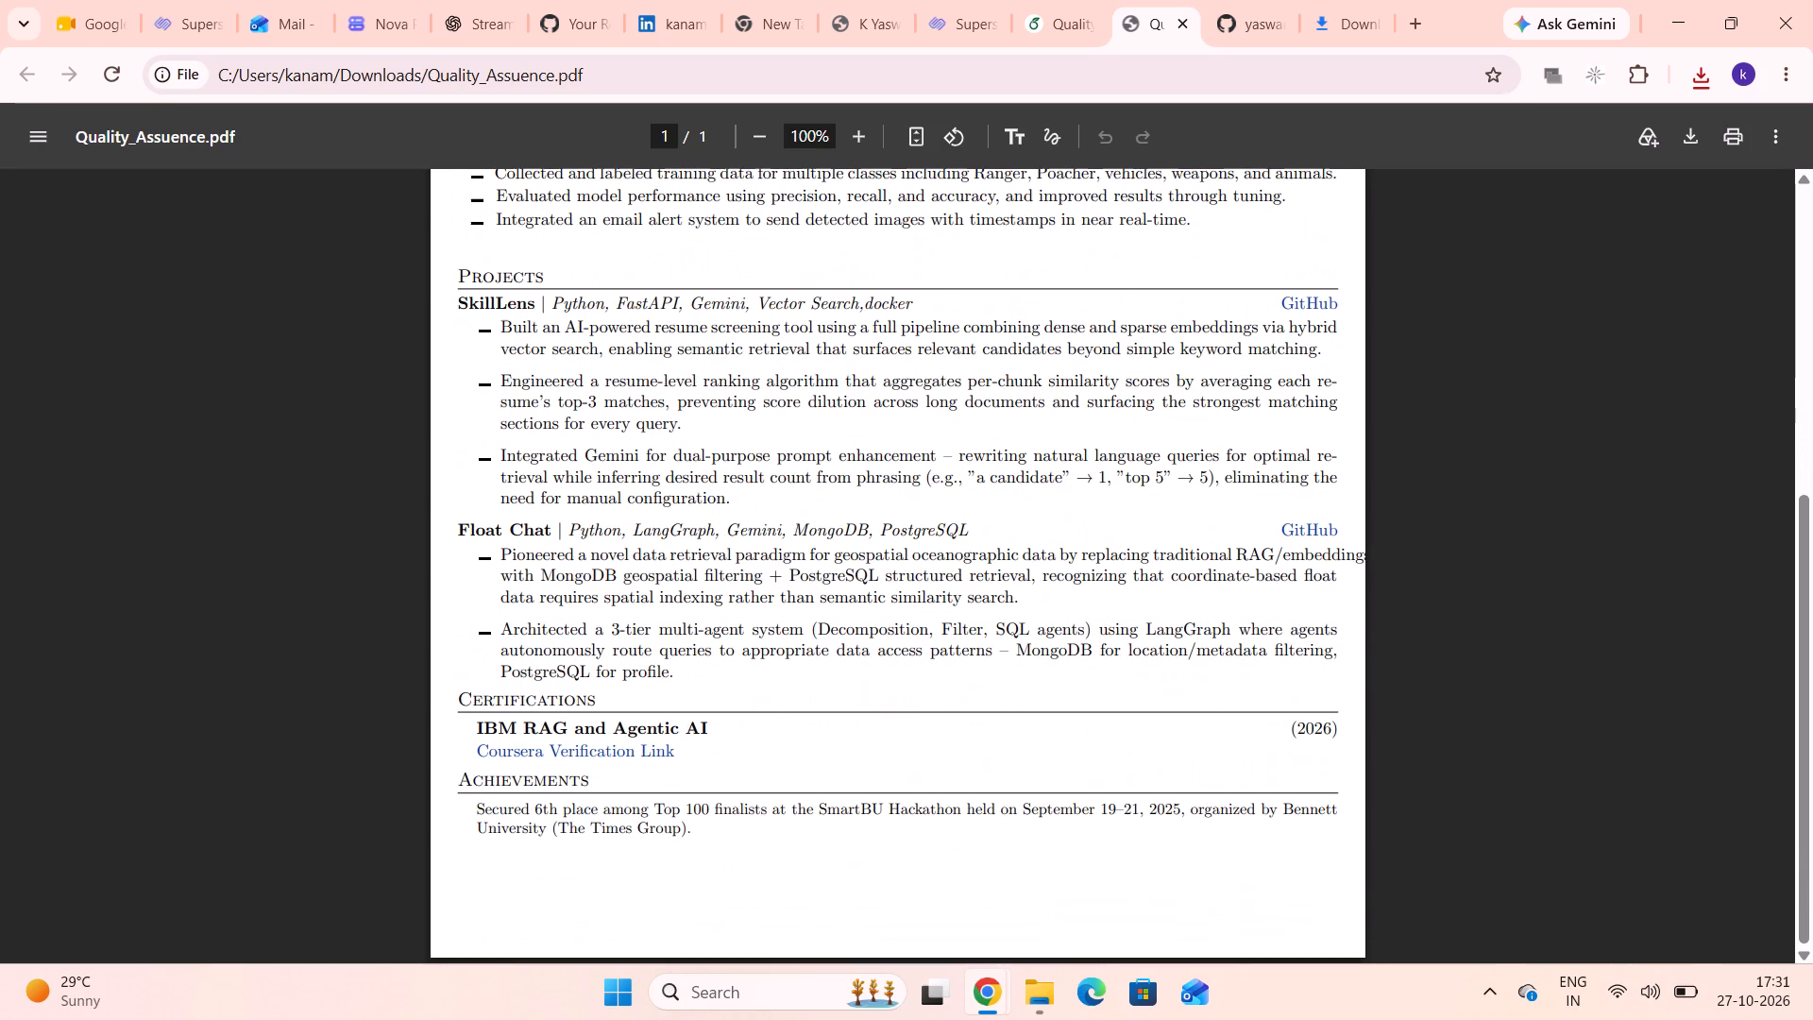
{"action": "scroll", "coordinate": [948, 496], "scroll_direction": "up", "scroll_amount": 2}
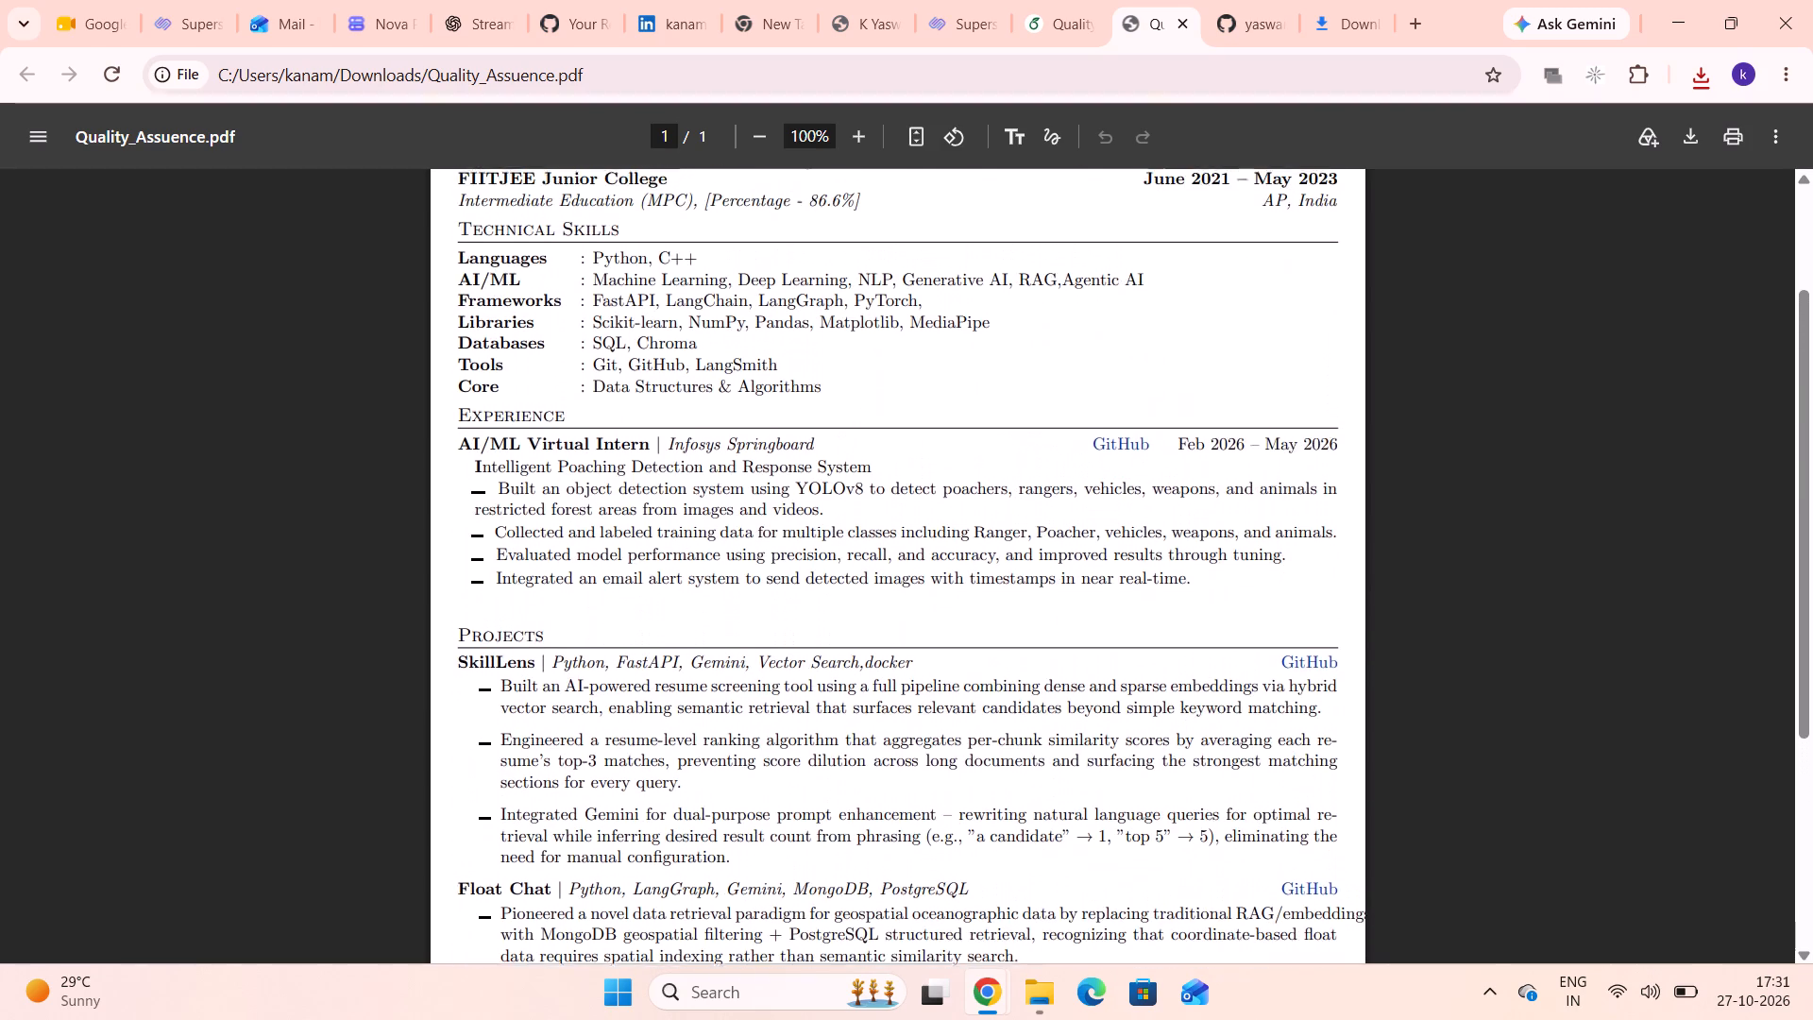
{"action": "scroll", "coordinate": [948, 496], "scroll_direction": "up", "scroll_amount": 1}
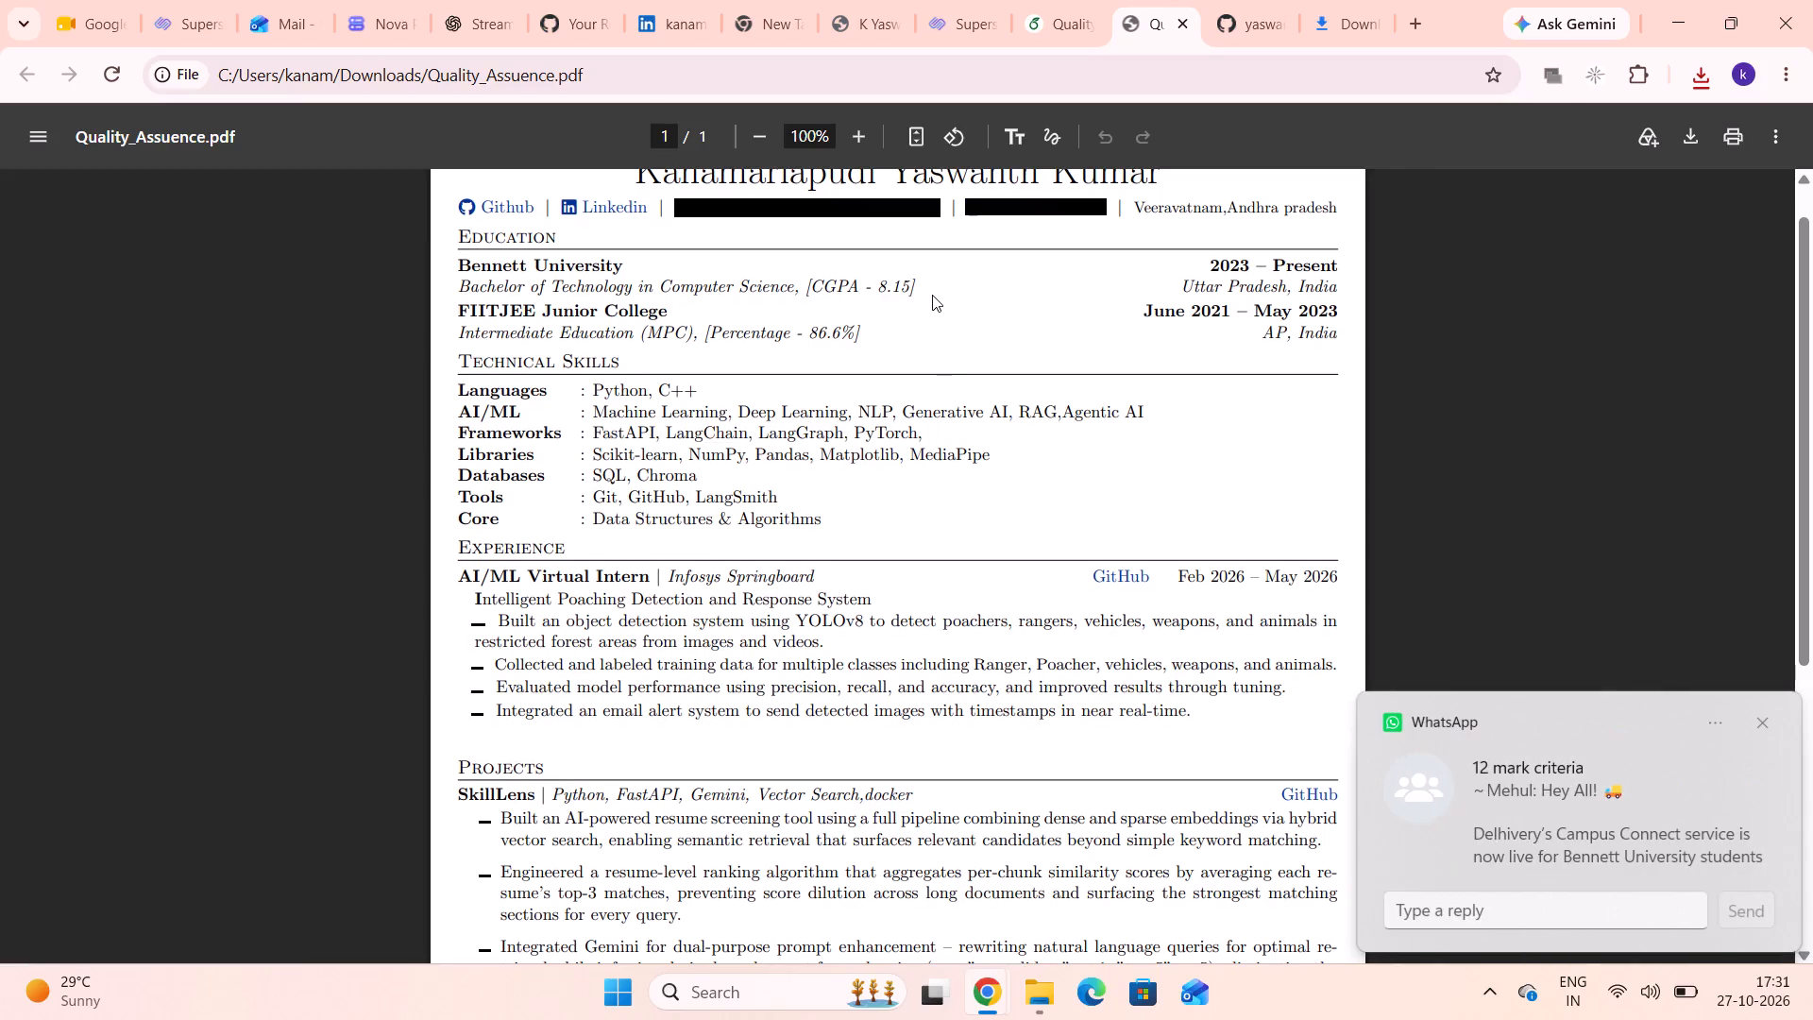
Switch to the Superset profile's resume list and open the resume created at 12:36 on 15 Sep 2026 for viewing.
{"action": "left_click", "coordinate": [949, 22]}
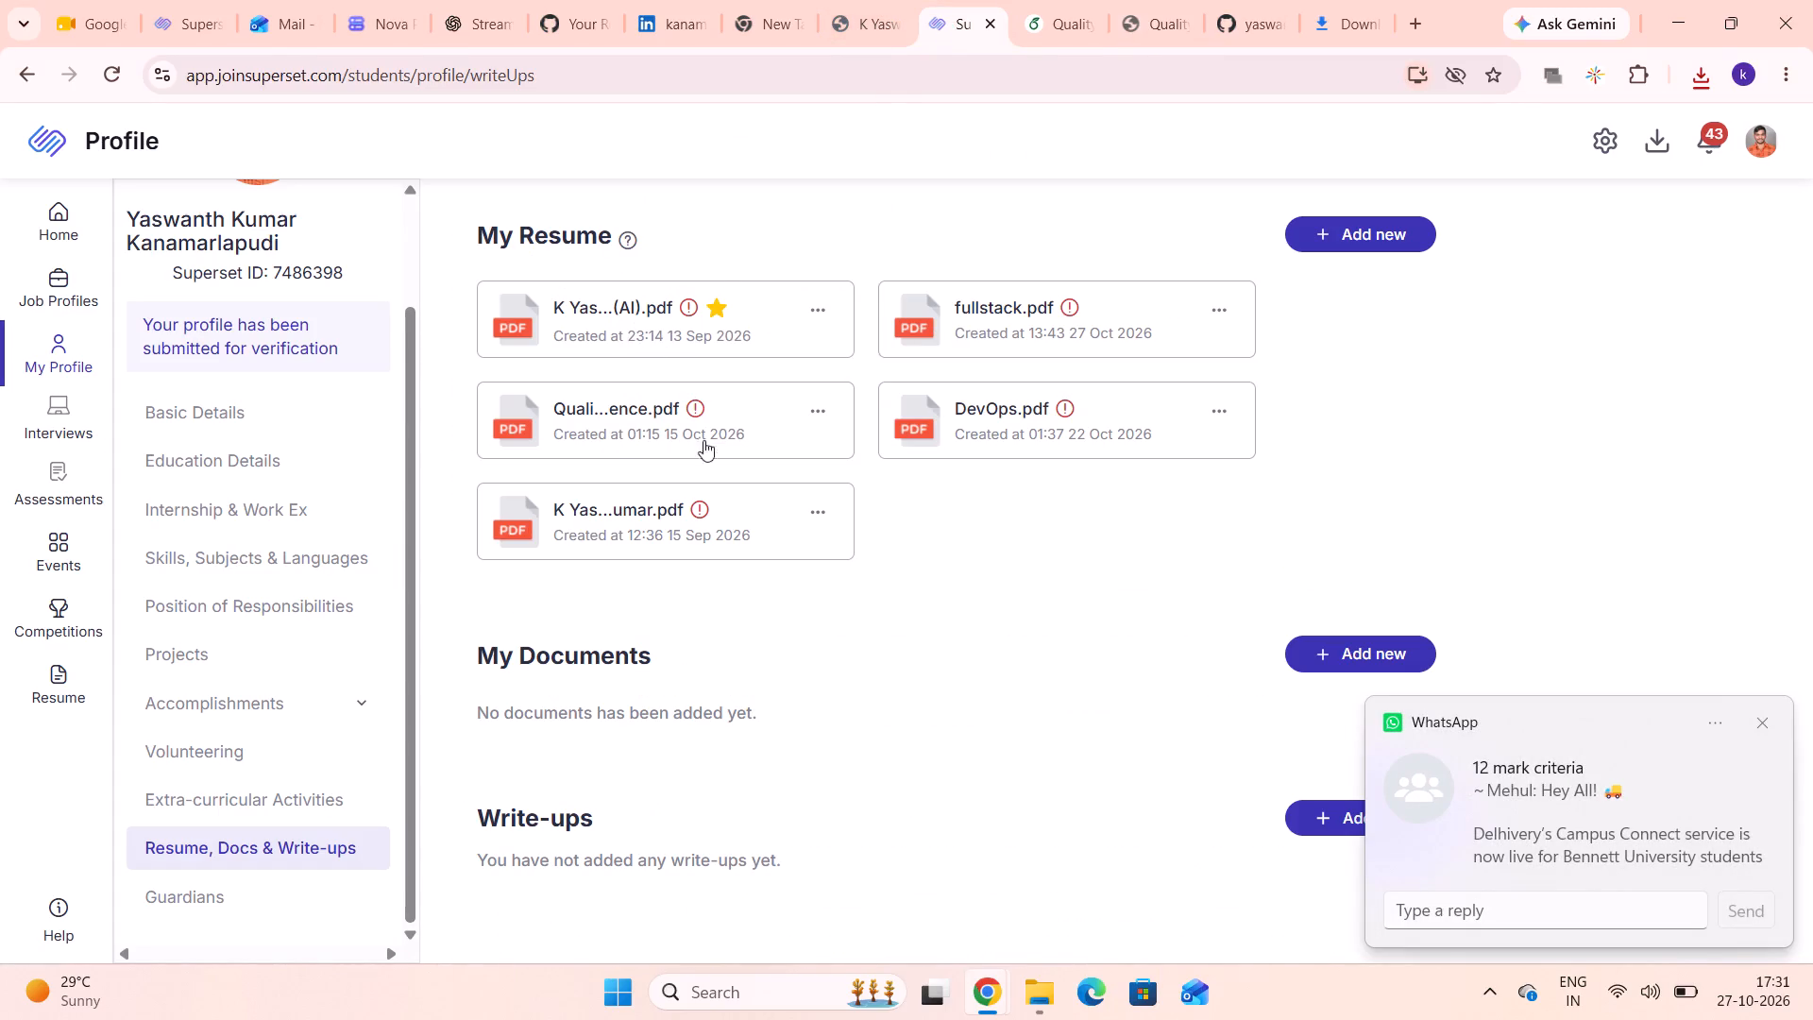
{"action": "left_click", "coordinate": [643, 533]}
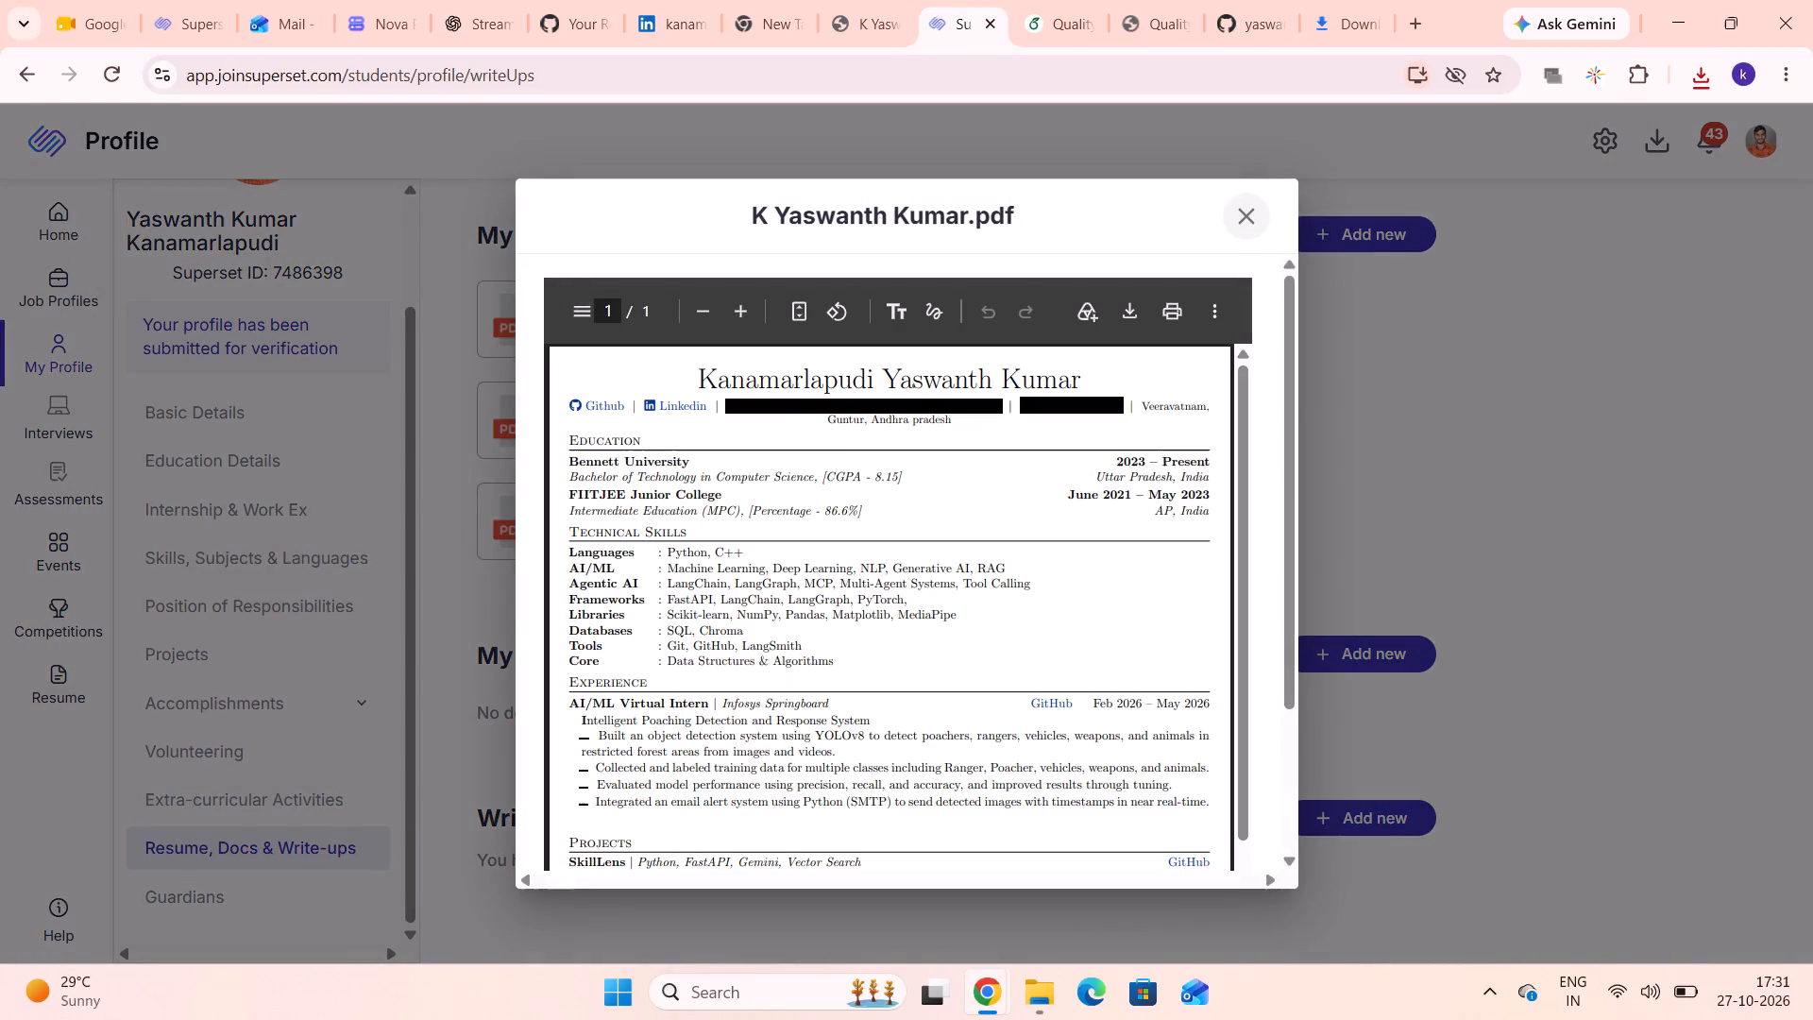
Review the skills, experience and project descriptions of the resume previewed in the Superset profile.
{"action": "scroll", "coordinate": [838, 615], "scroll_direction": "down", "scroll_amount": 1}
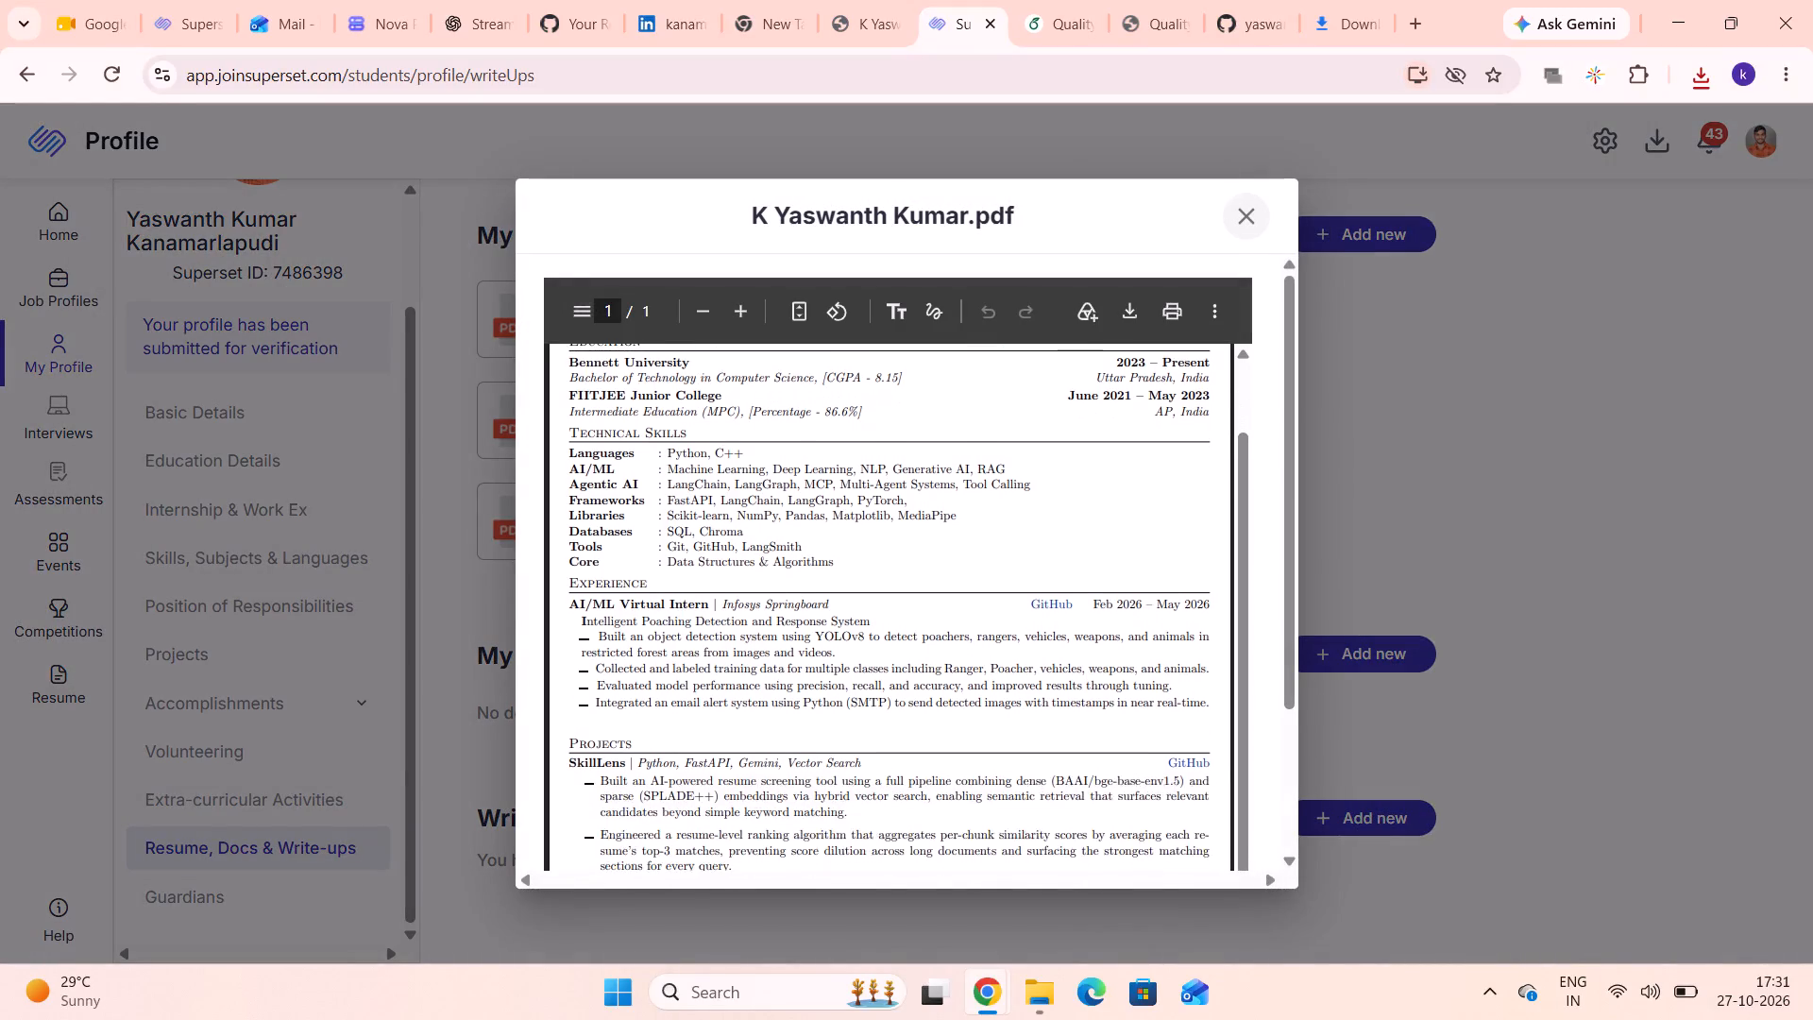
{"action": "scroll", "coordinate": [838, 615], "scroll_direction": "down", "scroll_amount": 1}
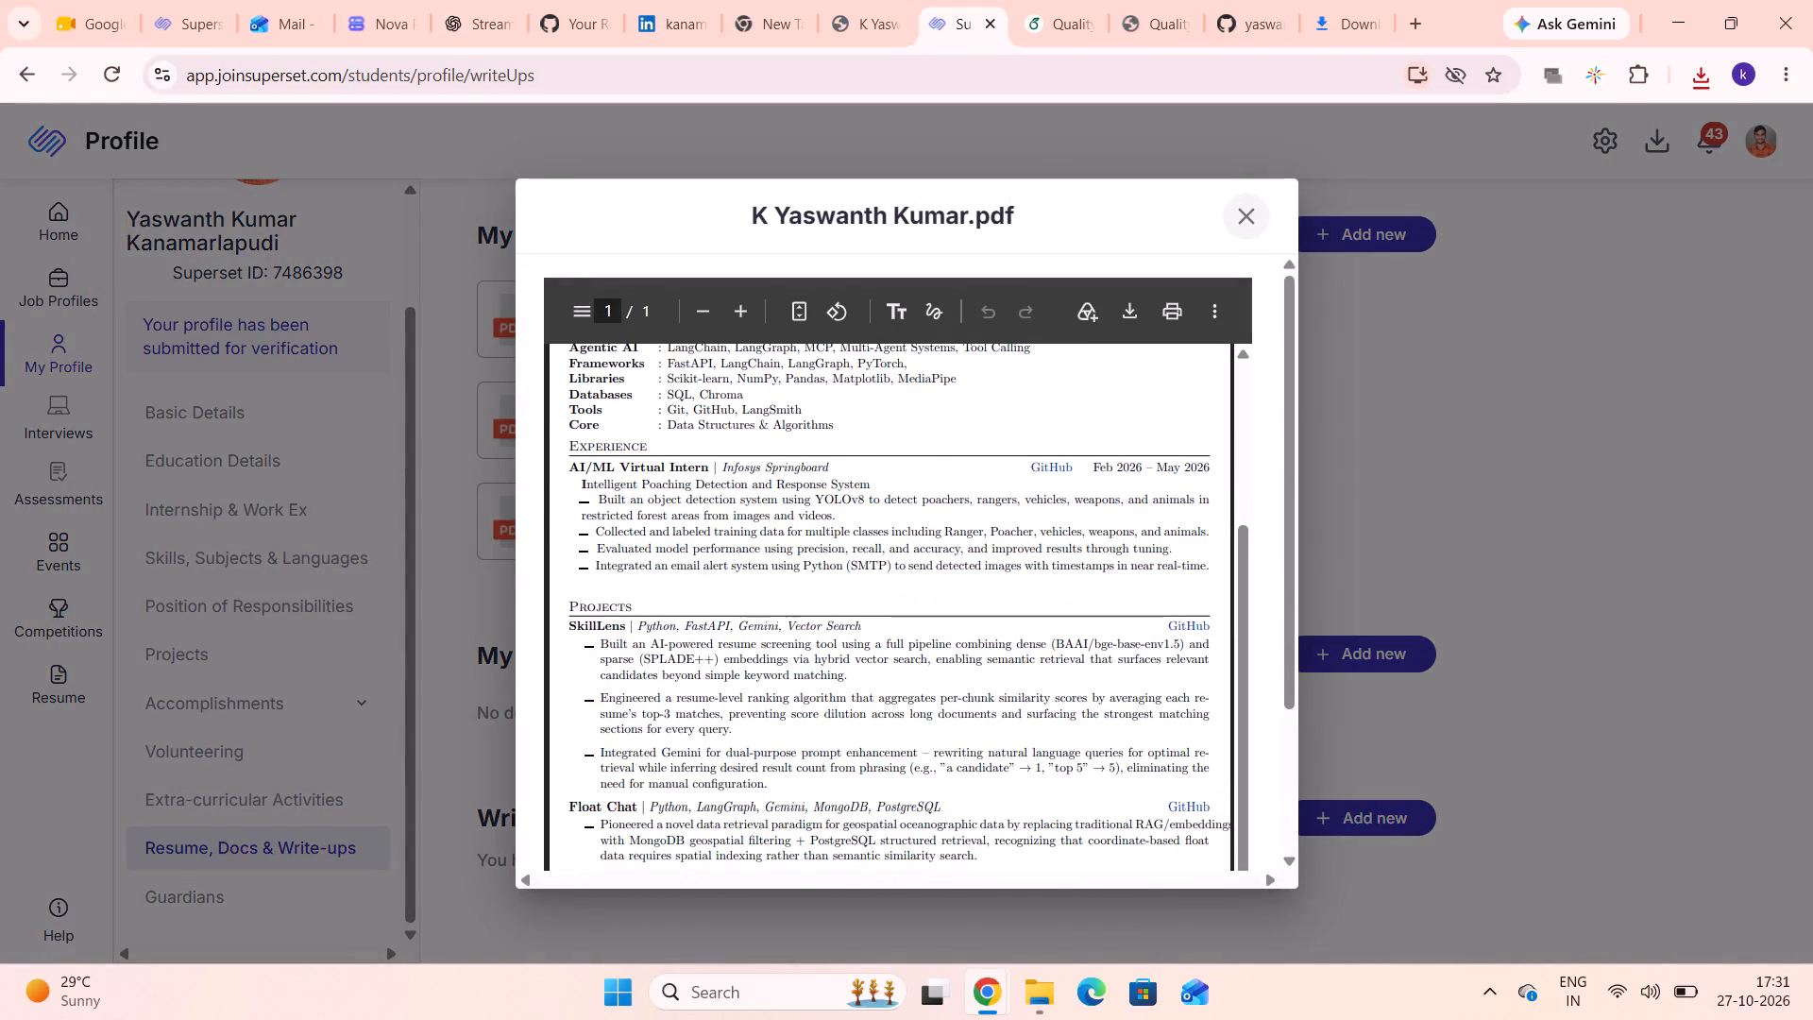
{"action": "scroll", "coordinate": [838, 615], "scroll_direction": "down", "scroll_amount": 2}
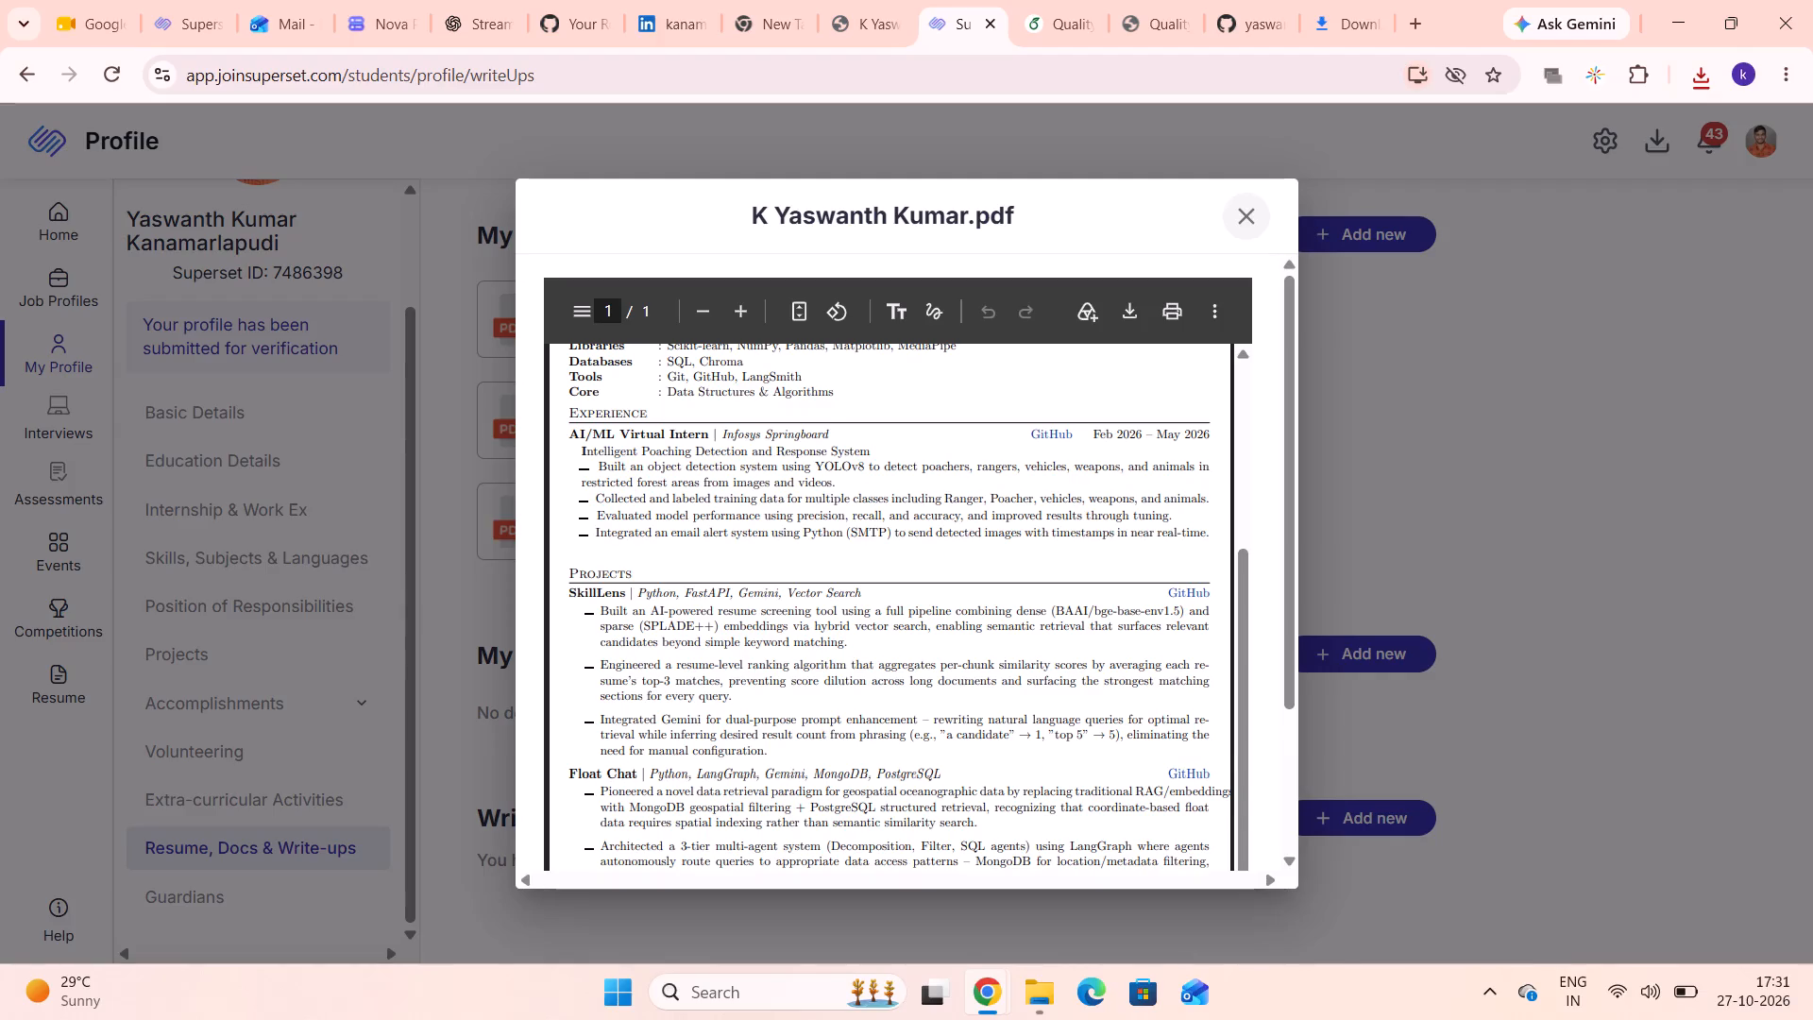
{"action": "scroll", "coordinate": [838, 615], "scroll_direction": "down", "scroll_amount": 2}
{"action": "scroll", "coordinate": [838, 615], "scroll_direction": "up", "scroll_amount": 2}
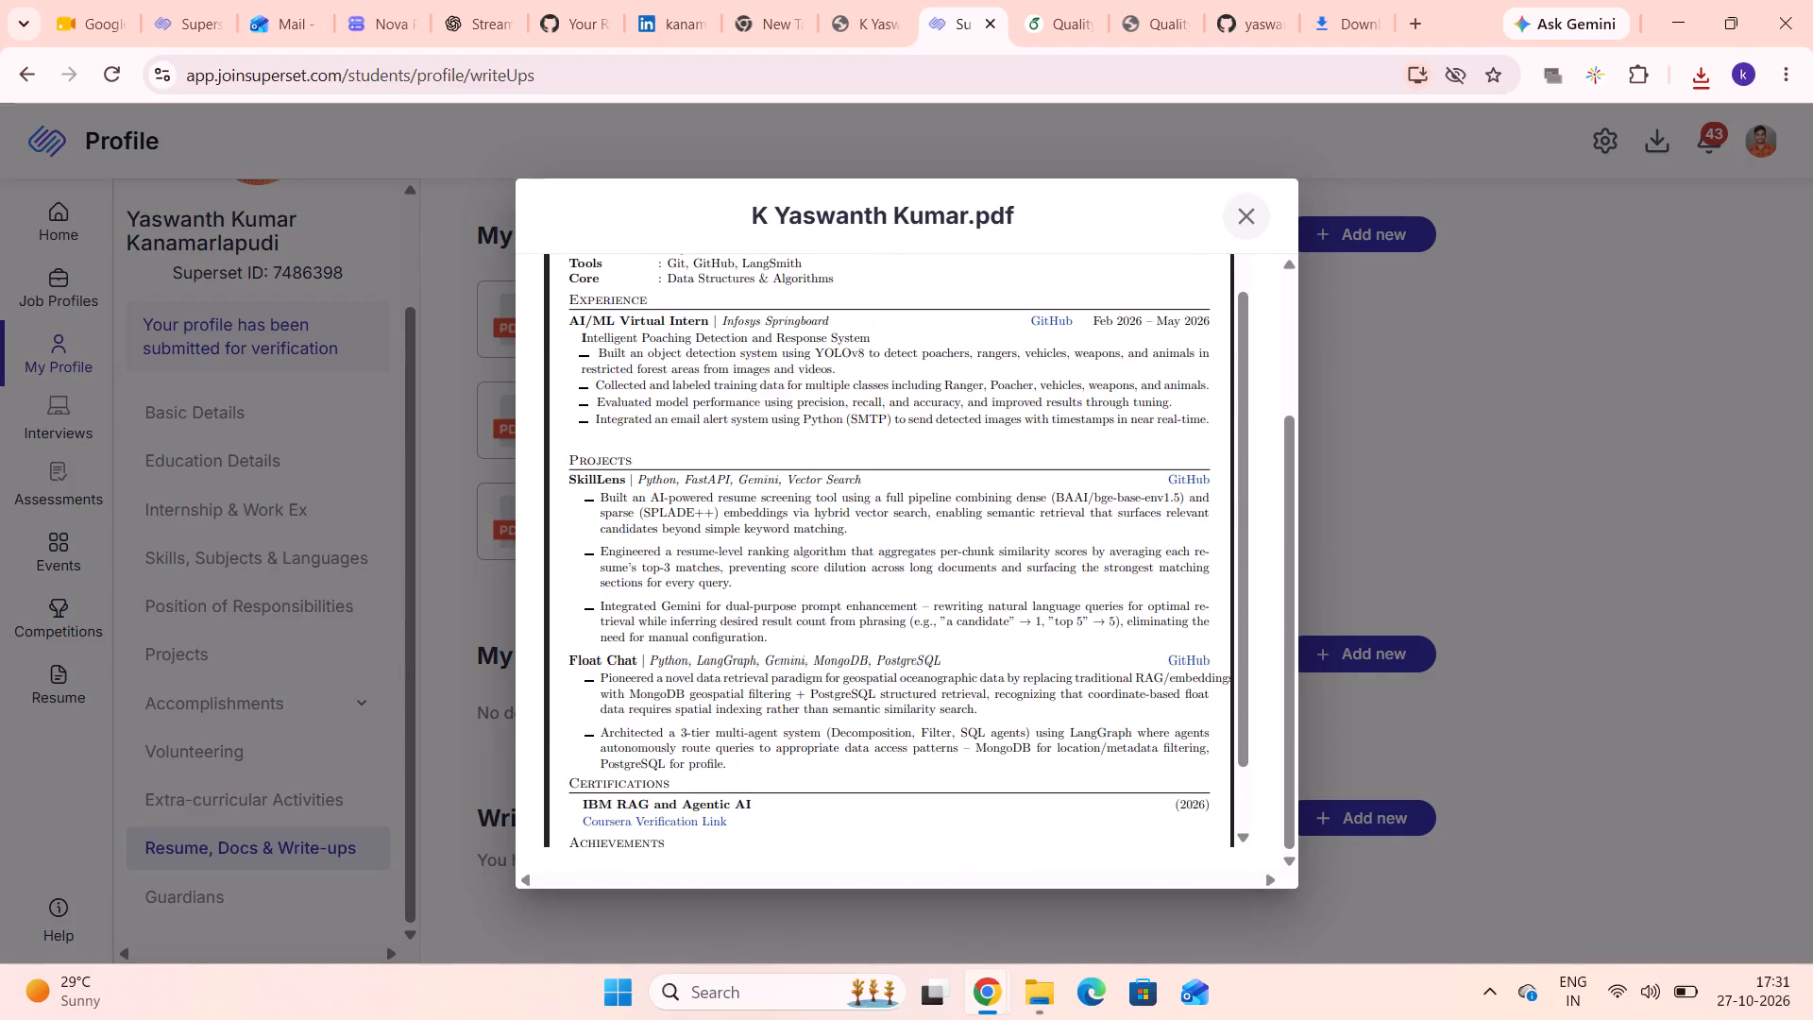
{"action": "scroll", "coordinate": [838, 615], "scroll_direction": "up", "scroll_amount": 1}
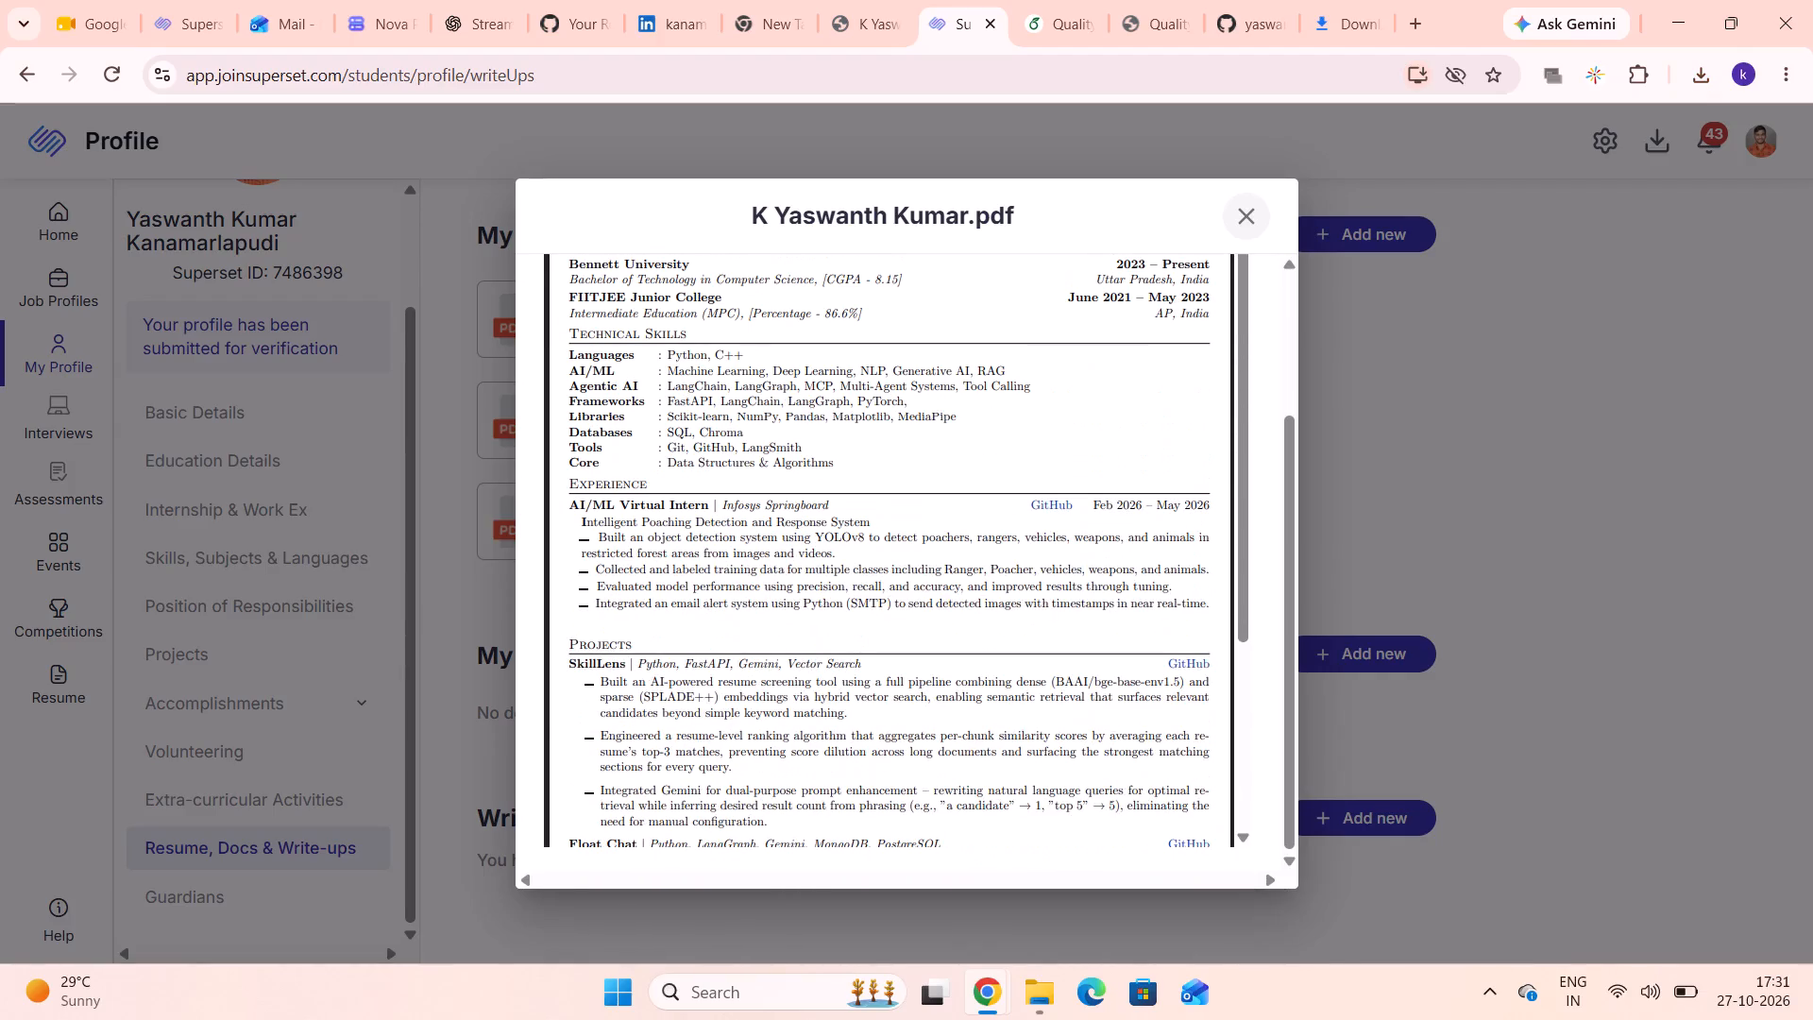
{"action": "scroll", "coordinate": [848, 683], "scroll_direction": "up", "scroll_amount": 2}
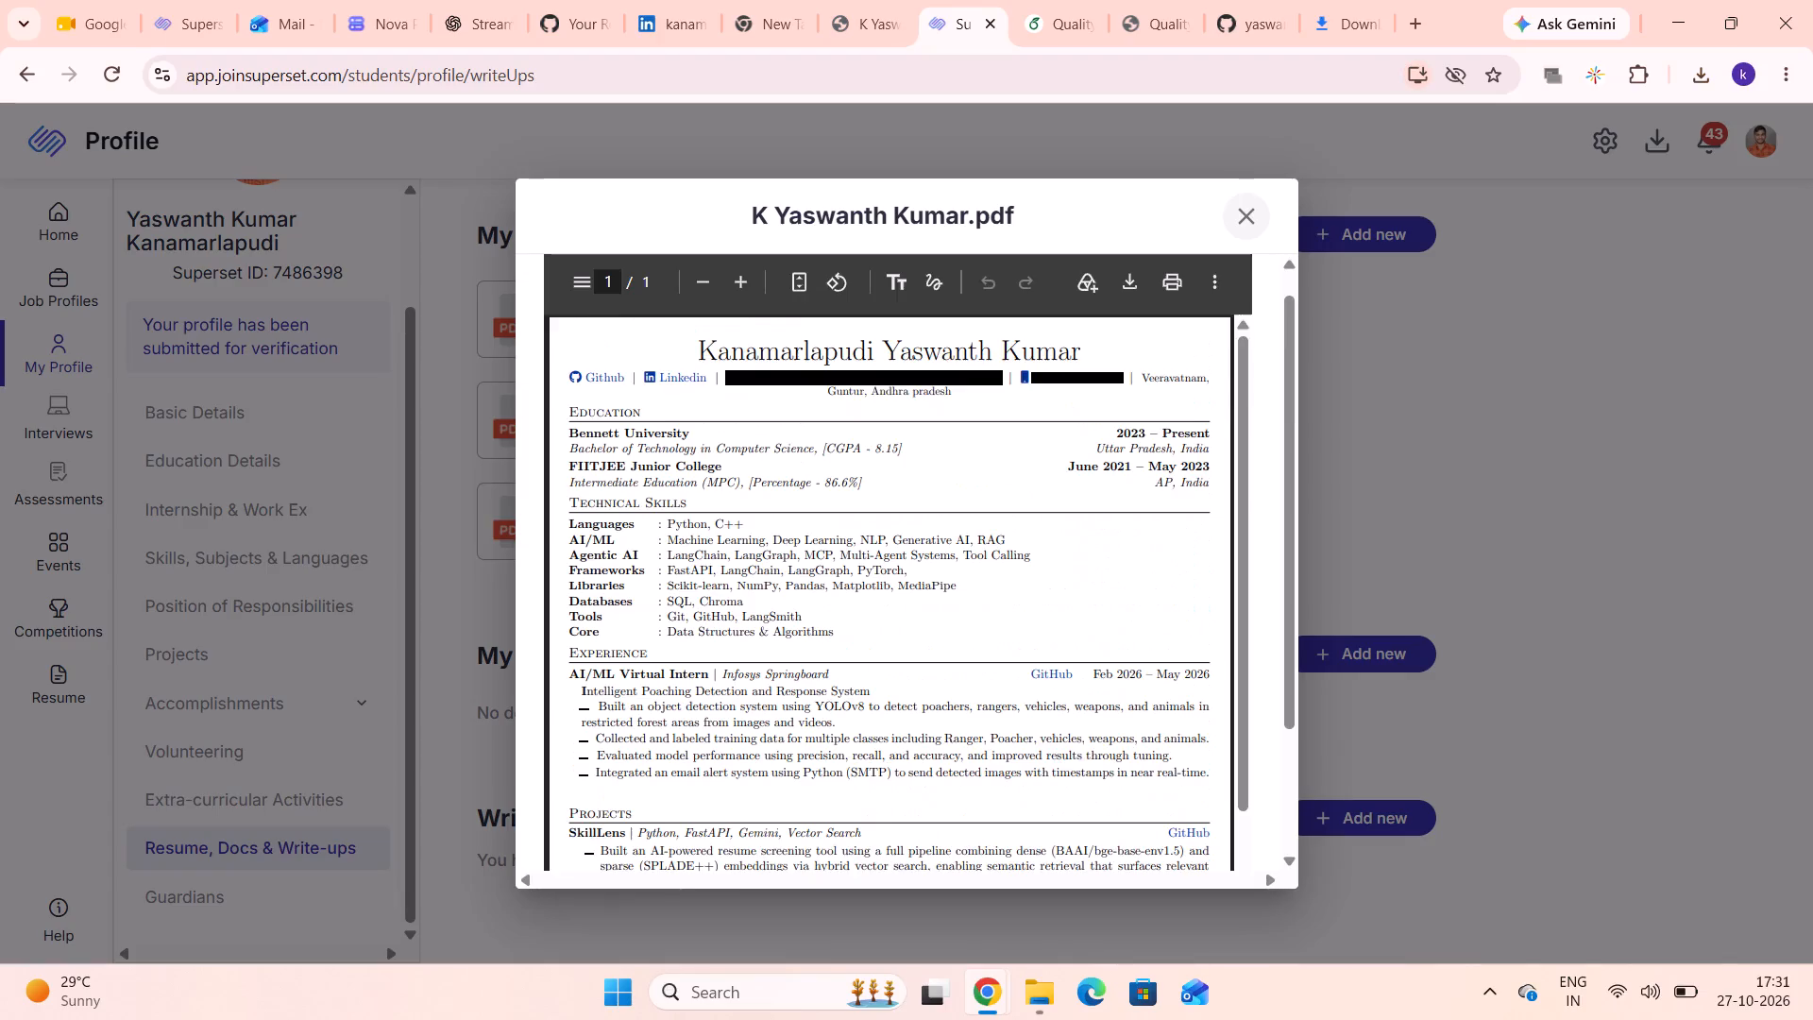
{"action": "scroll", "coordinate": [848, 683], "scroll_direction": "down", "scroll_amount": 3}
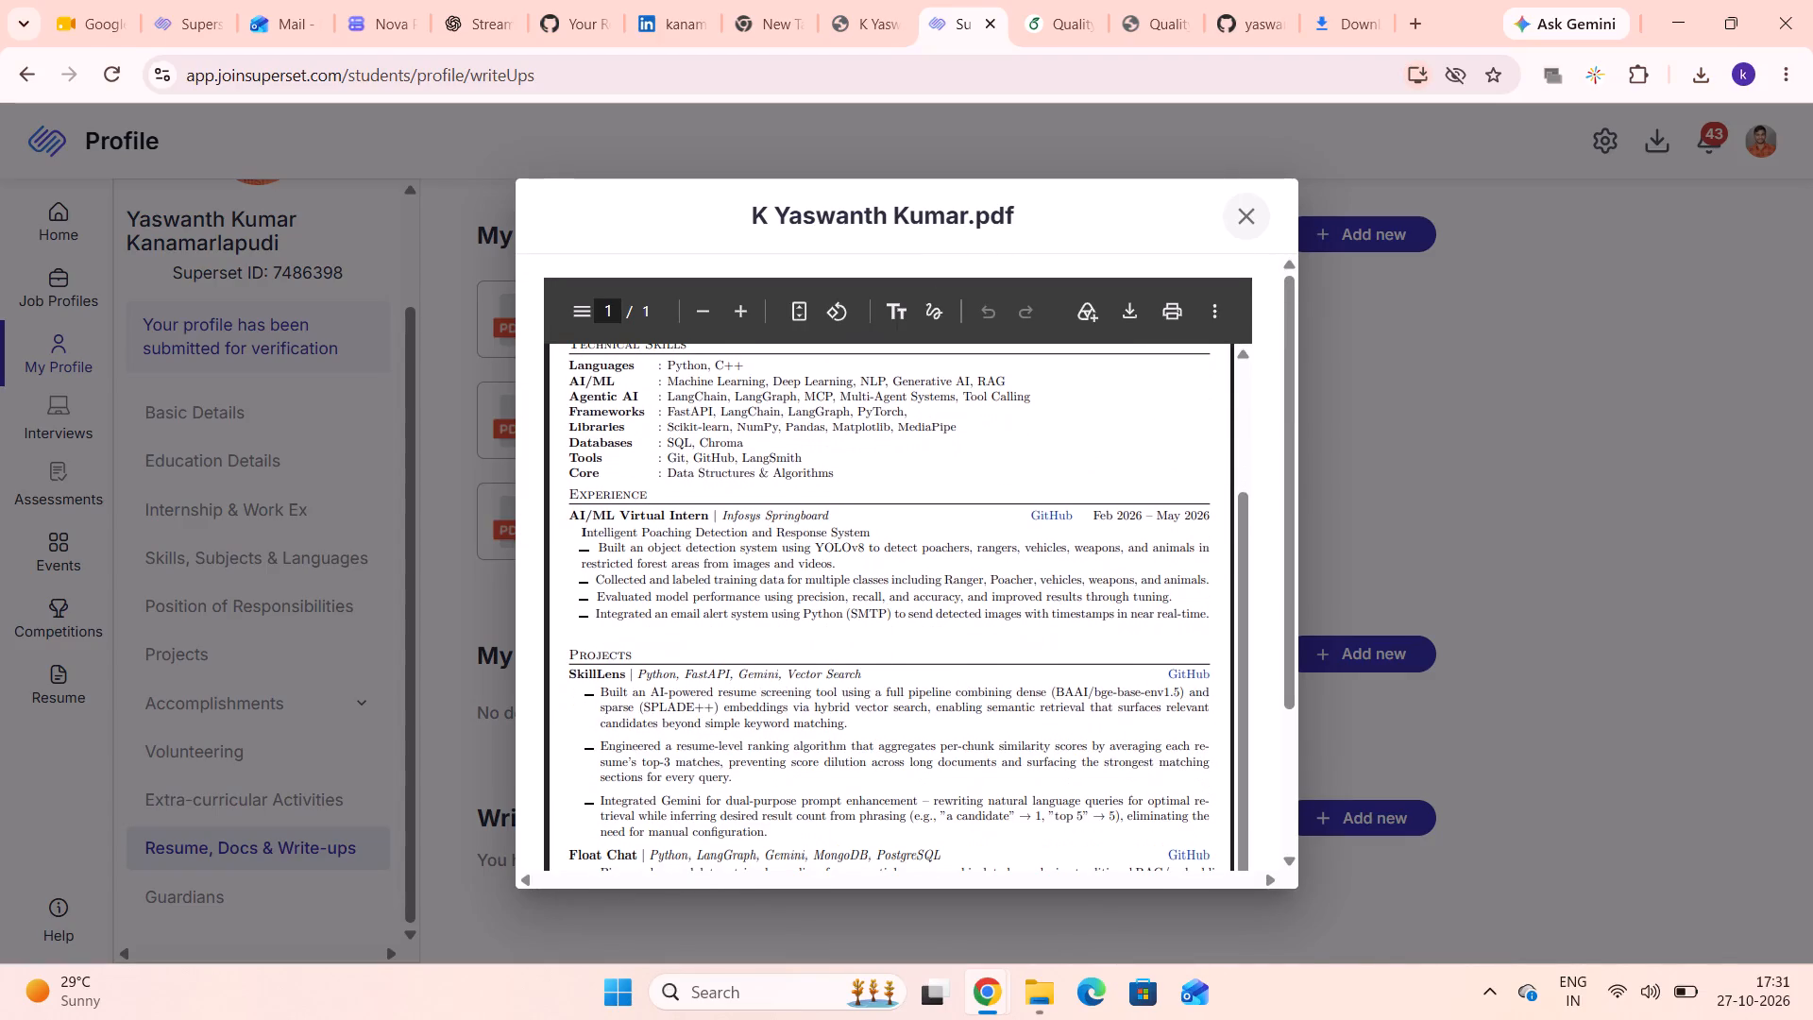
{"action": "scroll", "coordinate": [848, 683], "scroll_direction": "down", "scroll_amount": 1}
Switch back to Overleaf, check devops.tex, and open the project A Customised CurVe CV (1) from the project list.
{"action": "left_click", "coordinate": [1079, 35]}
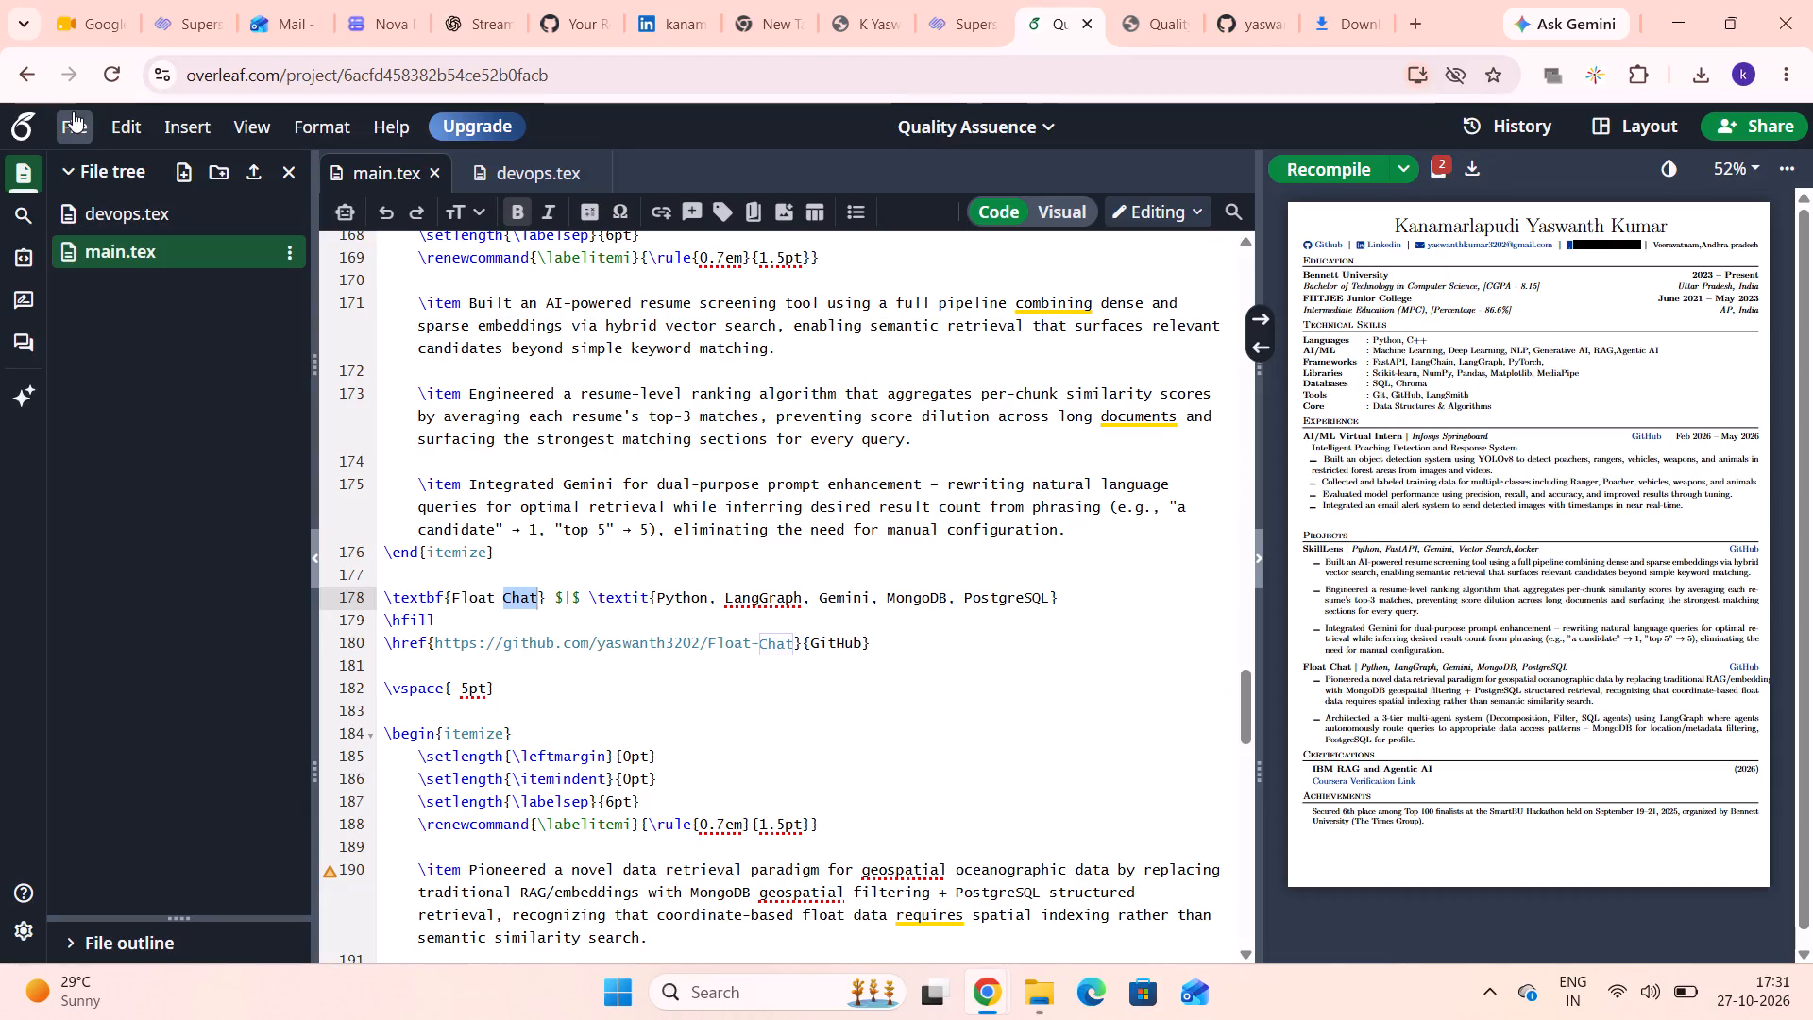
{"action": "left_click", "coordinate": [110, 213]}
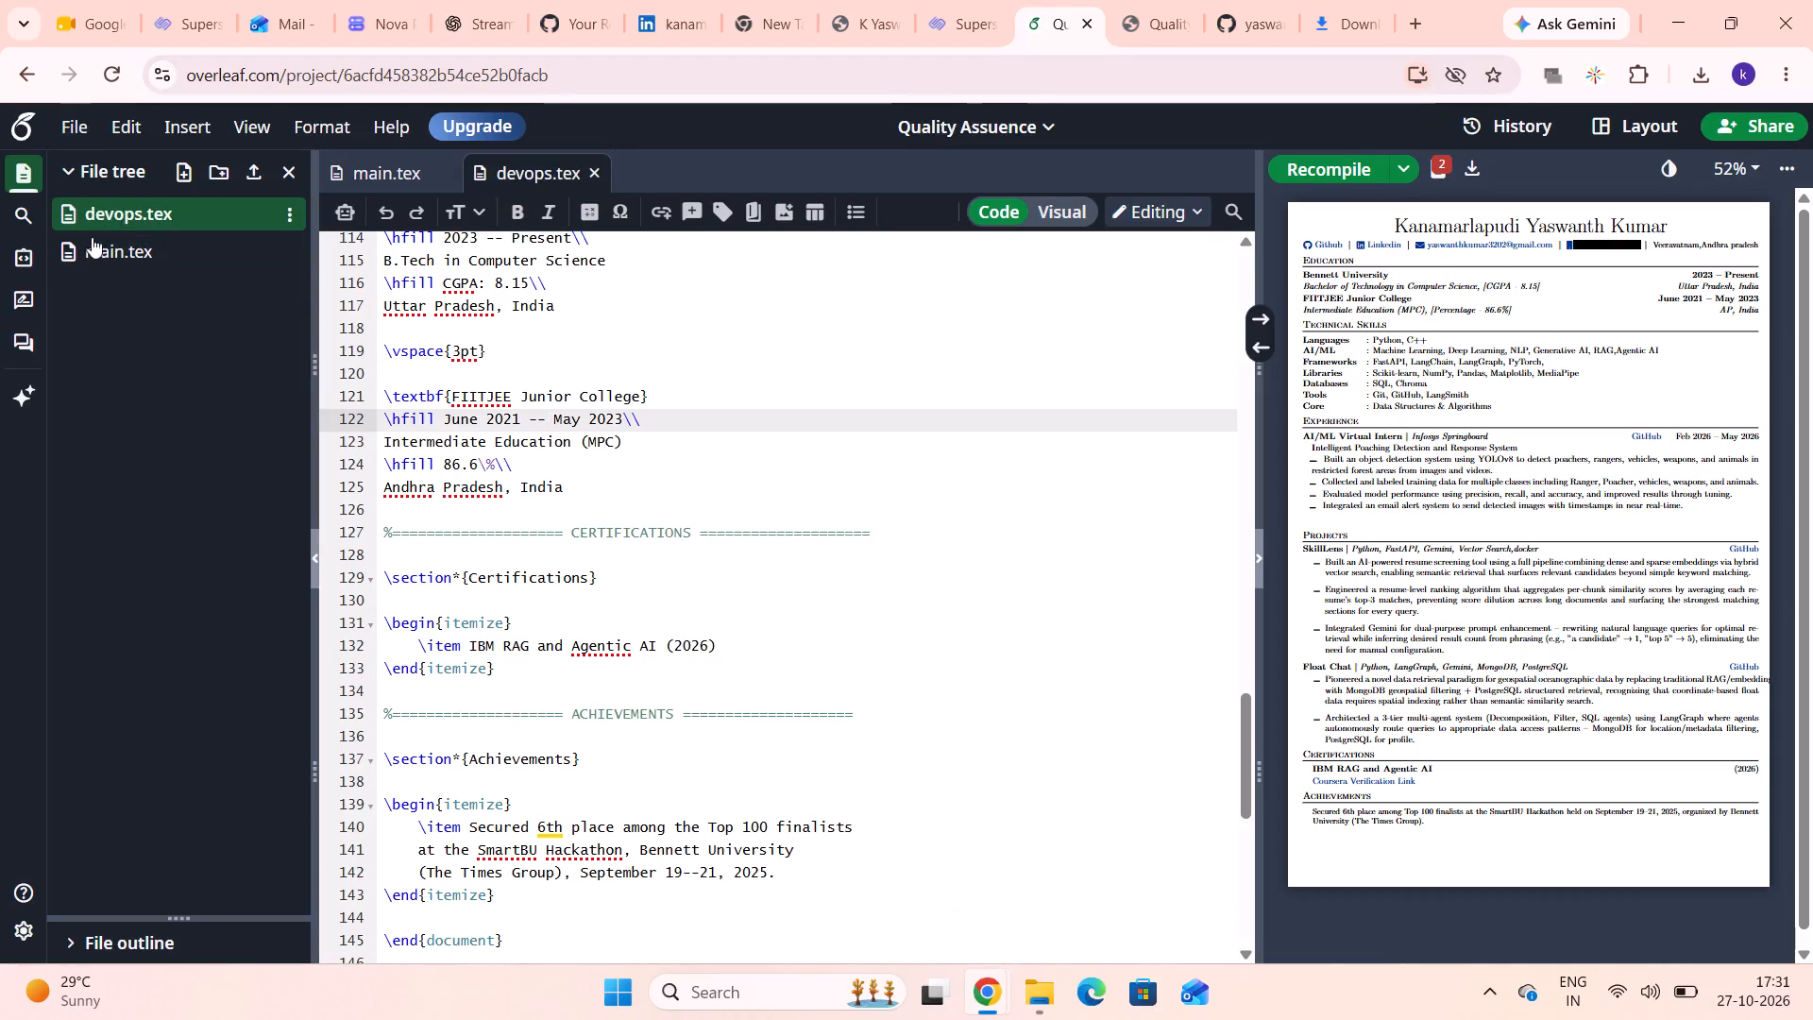
{"action": "left_click", "coordinate": [18, 135]}
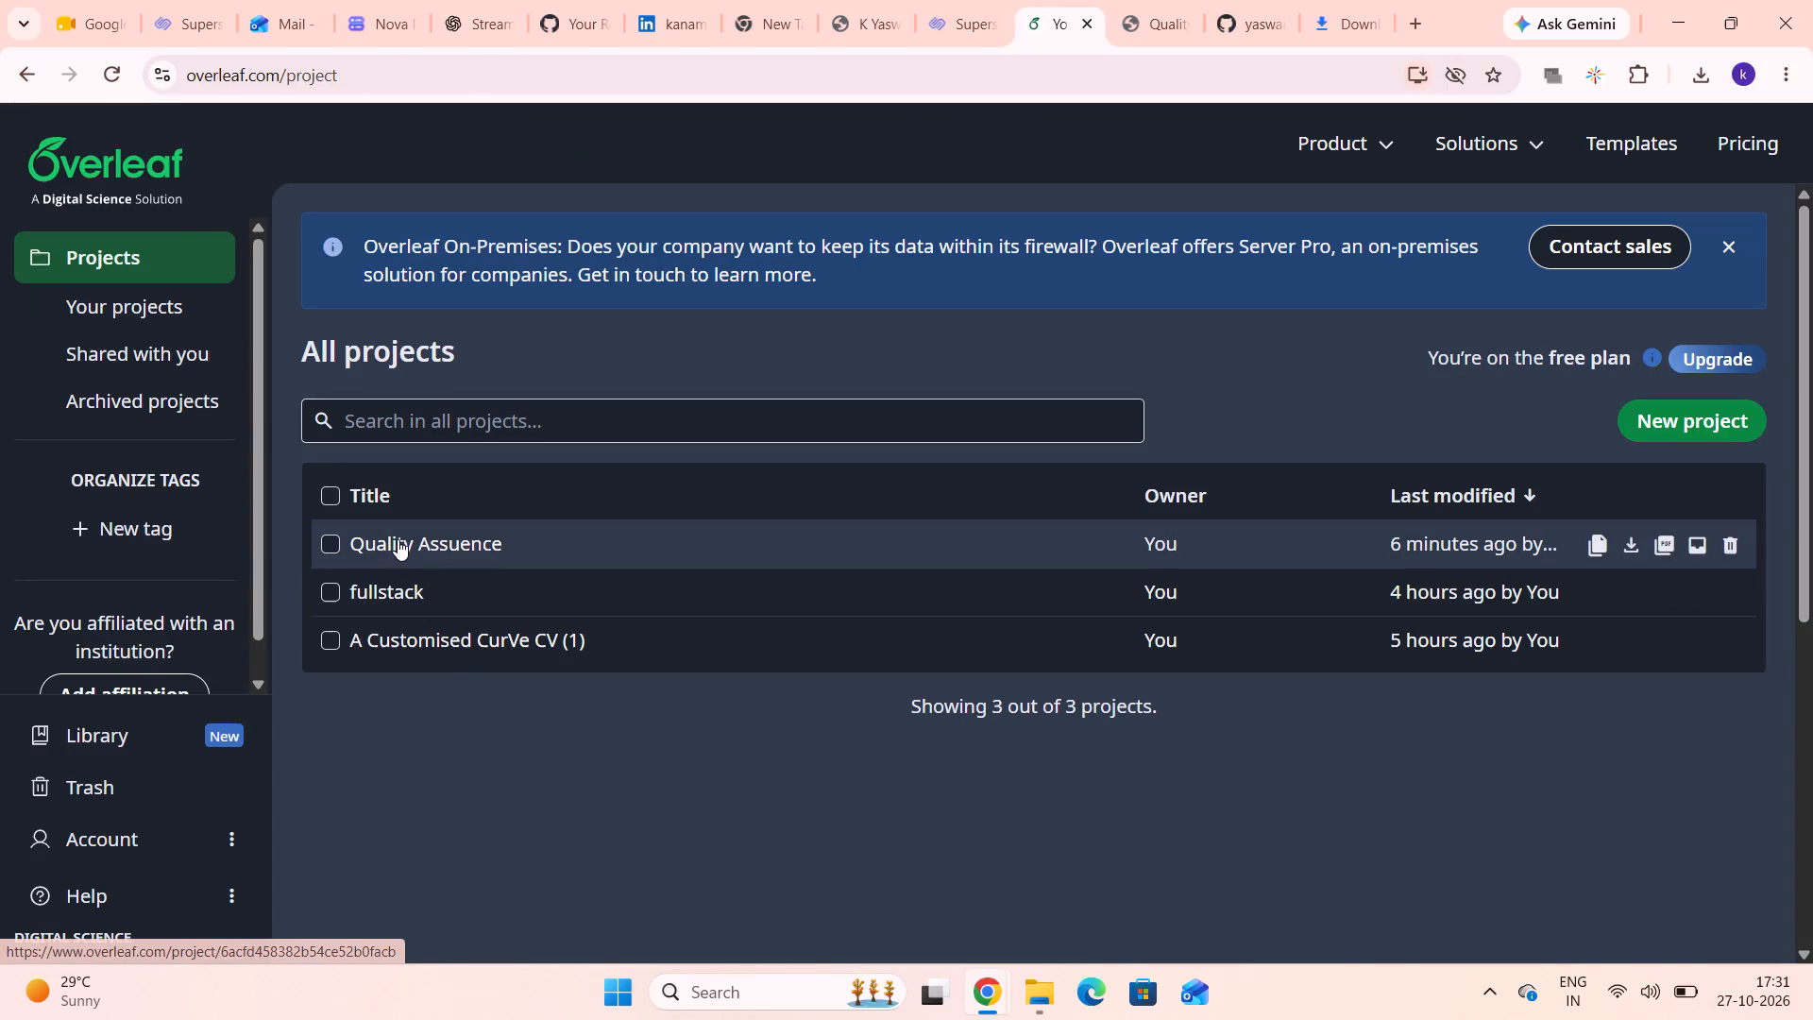
{"action": "left_click", "coordinate": [440, 636]}
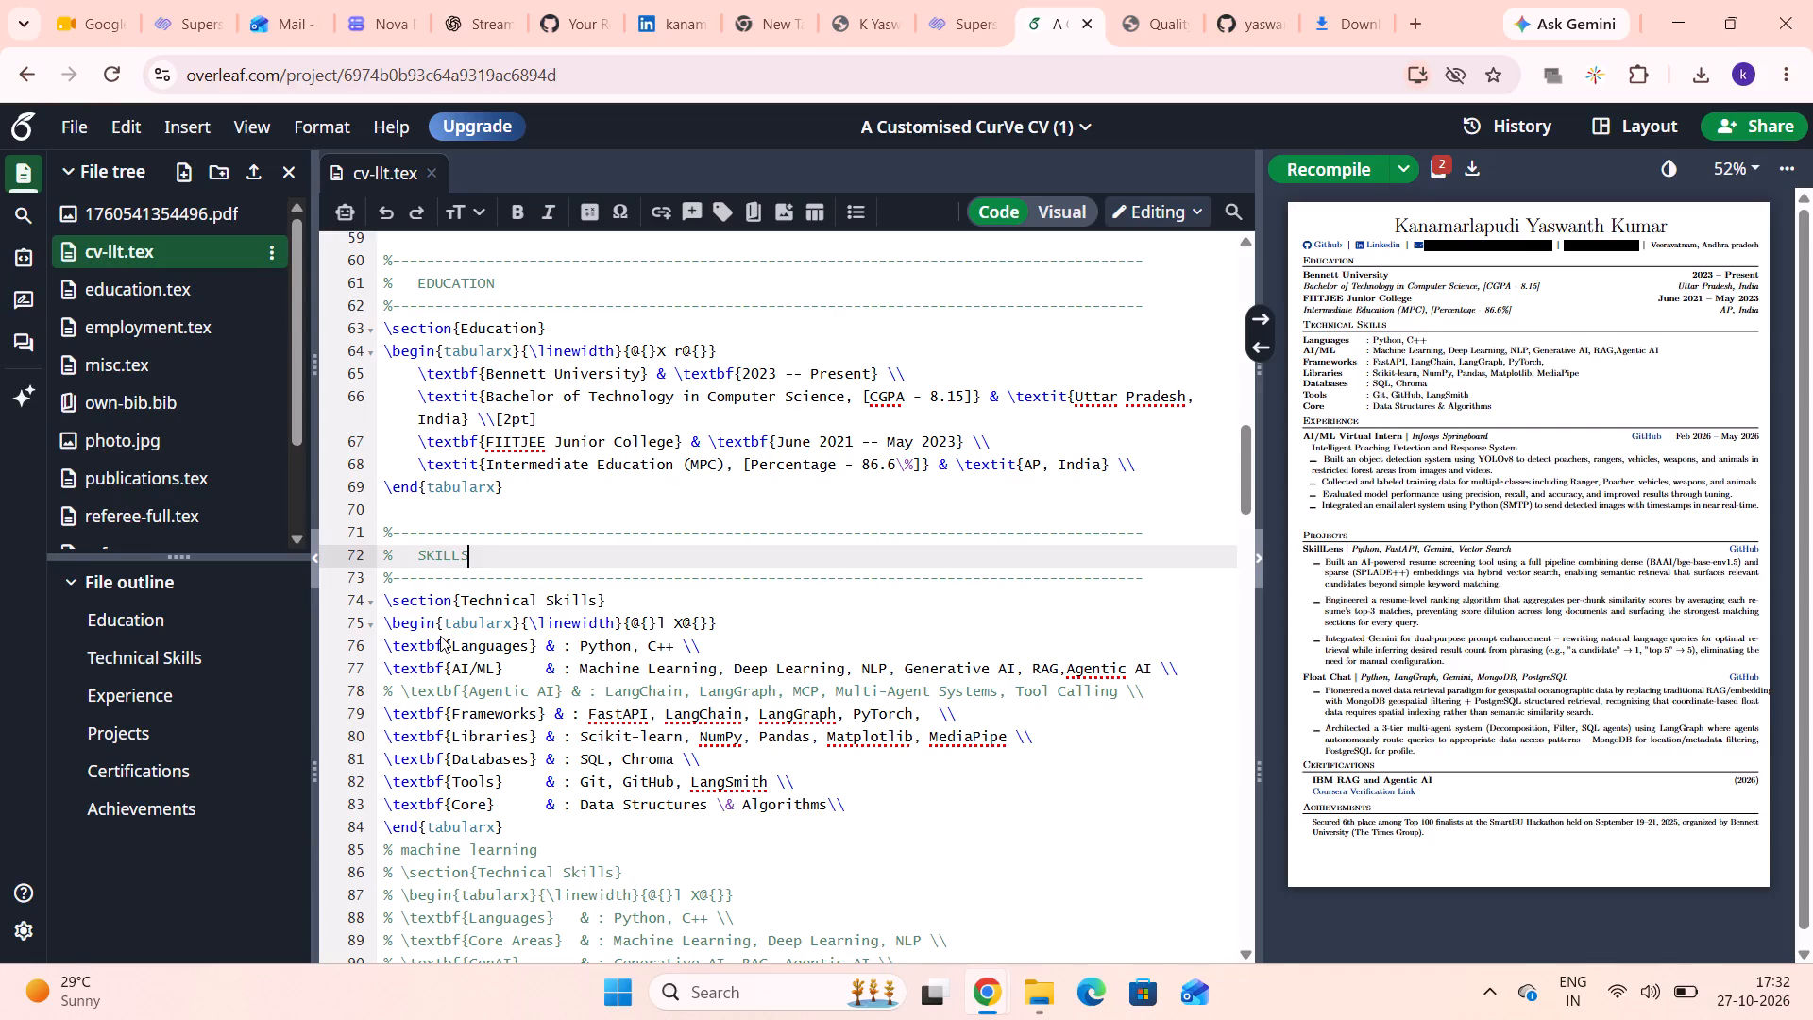
In cv-llt.tex, delete "(BAAI/bge-base-env1.5)" from the first bullet of the SkillLens project.
{"action": "scroll", "coordinate": [440, 636], "scroll_direction": "down", "scroll_amount": 2}
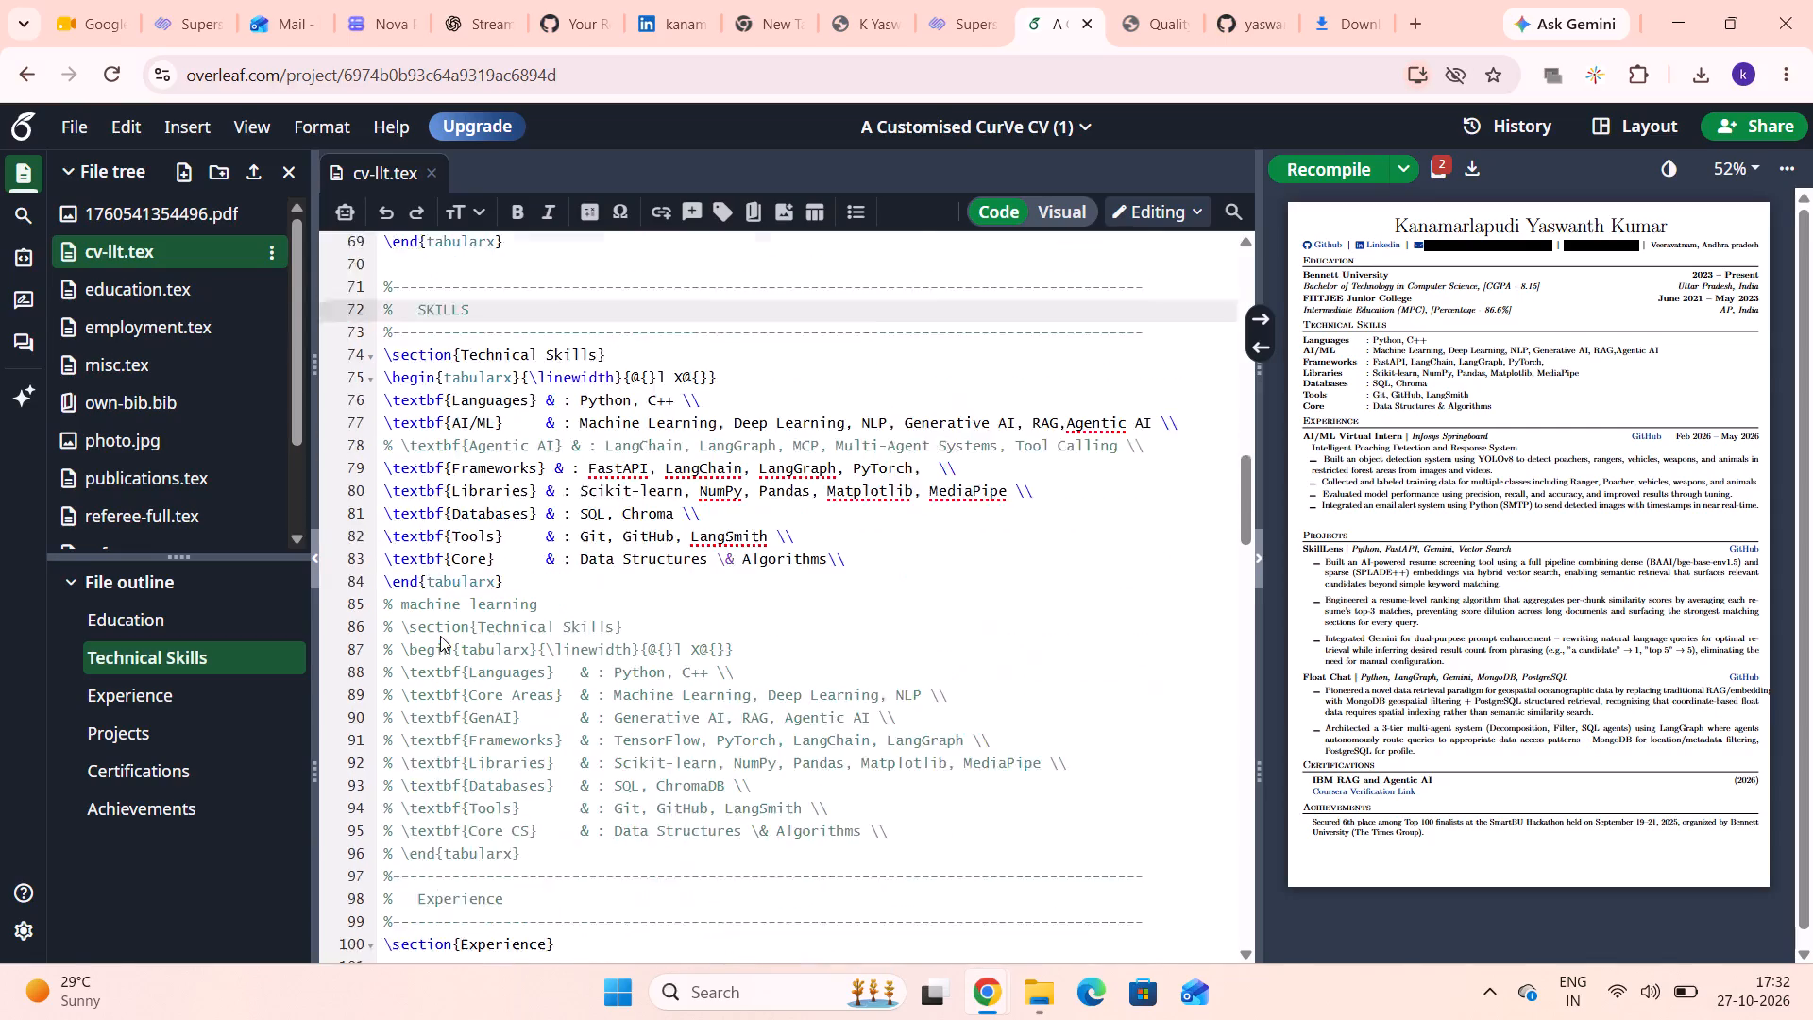
{"action": "scroll", "coordinate": [440, 636], "scroll_direction": "down", "scroll_amount": 3}
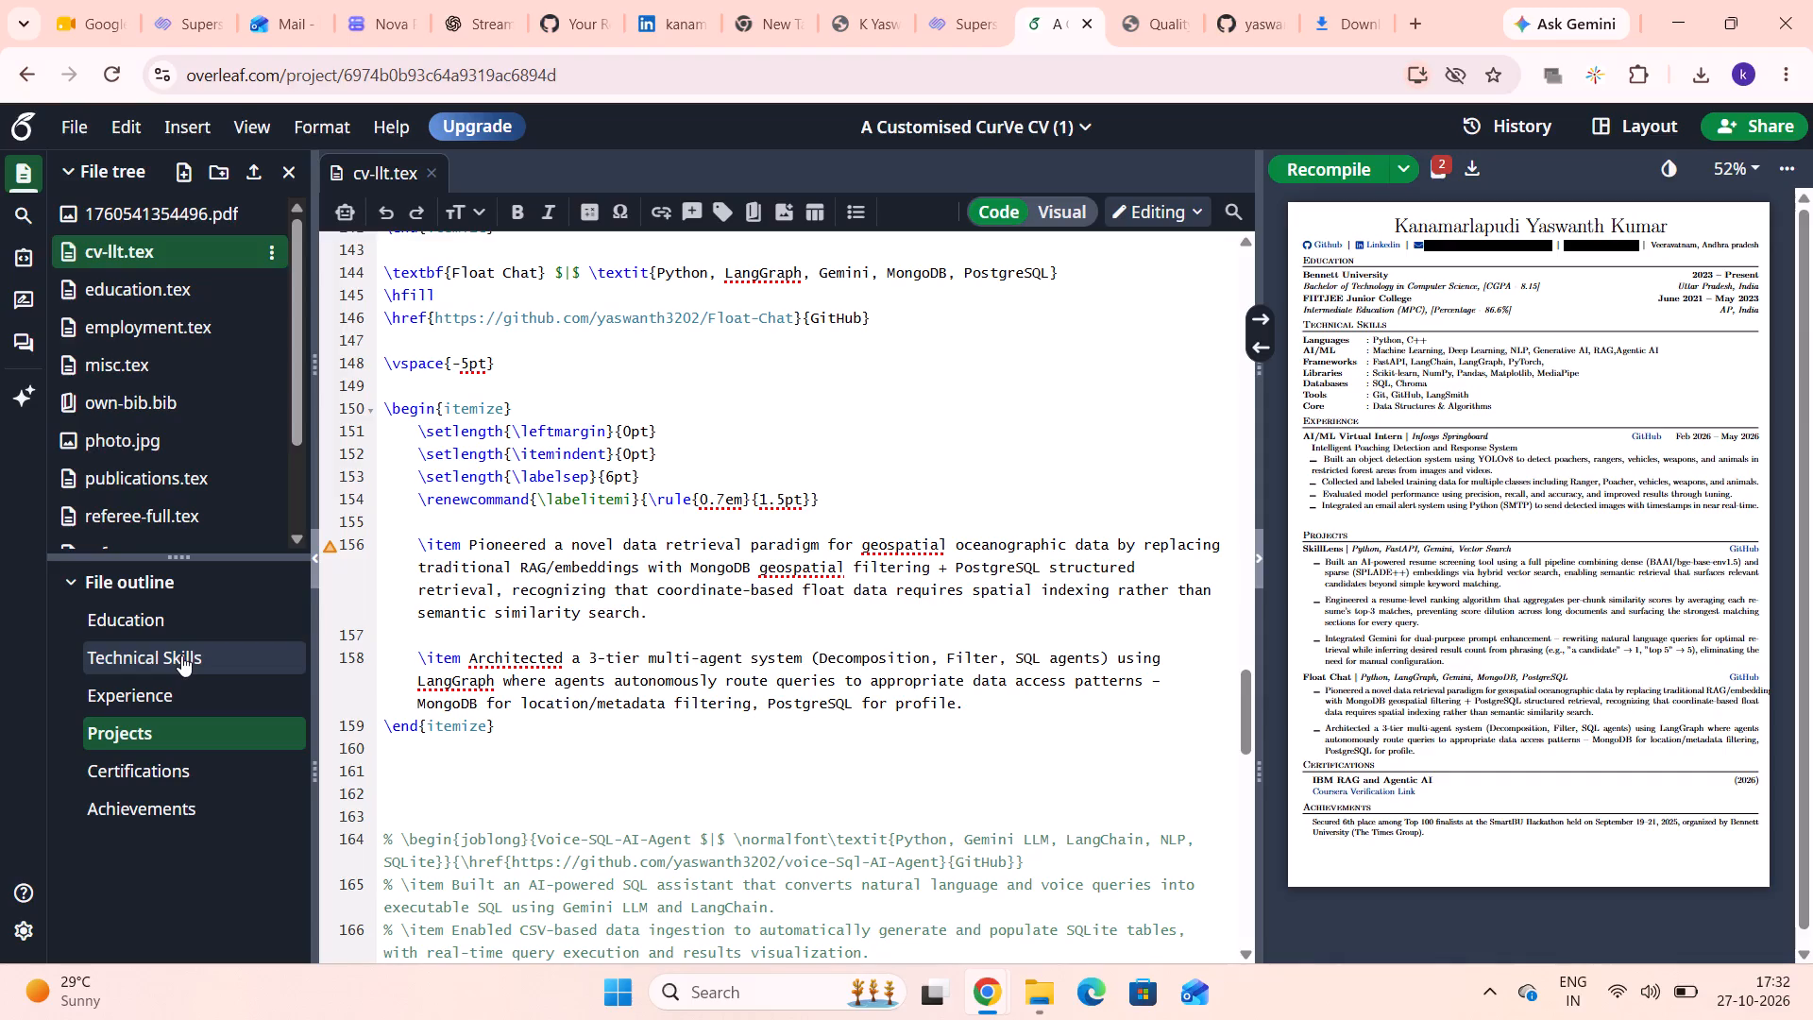
{"action": "left_click_drag", "start_coordinate": [181, 655], "coordinate": [181, 735]}
{"action": "left_click", "coordinate": [181, 735]}
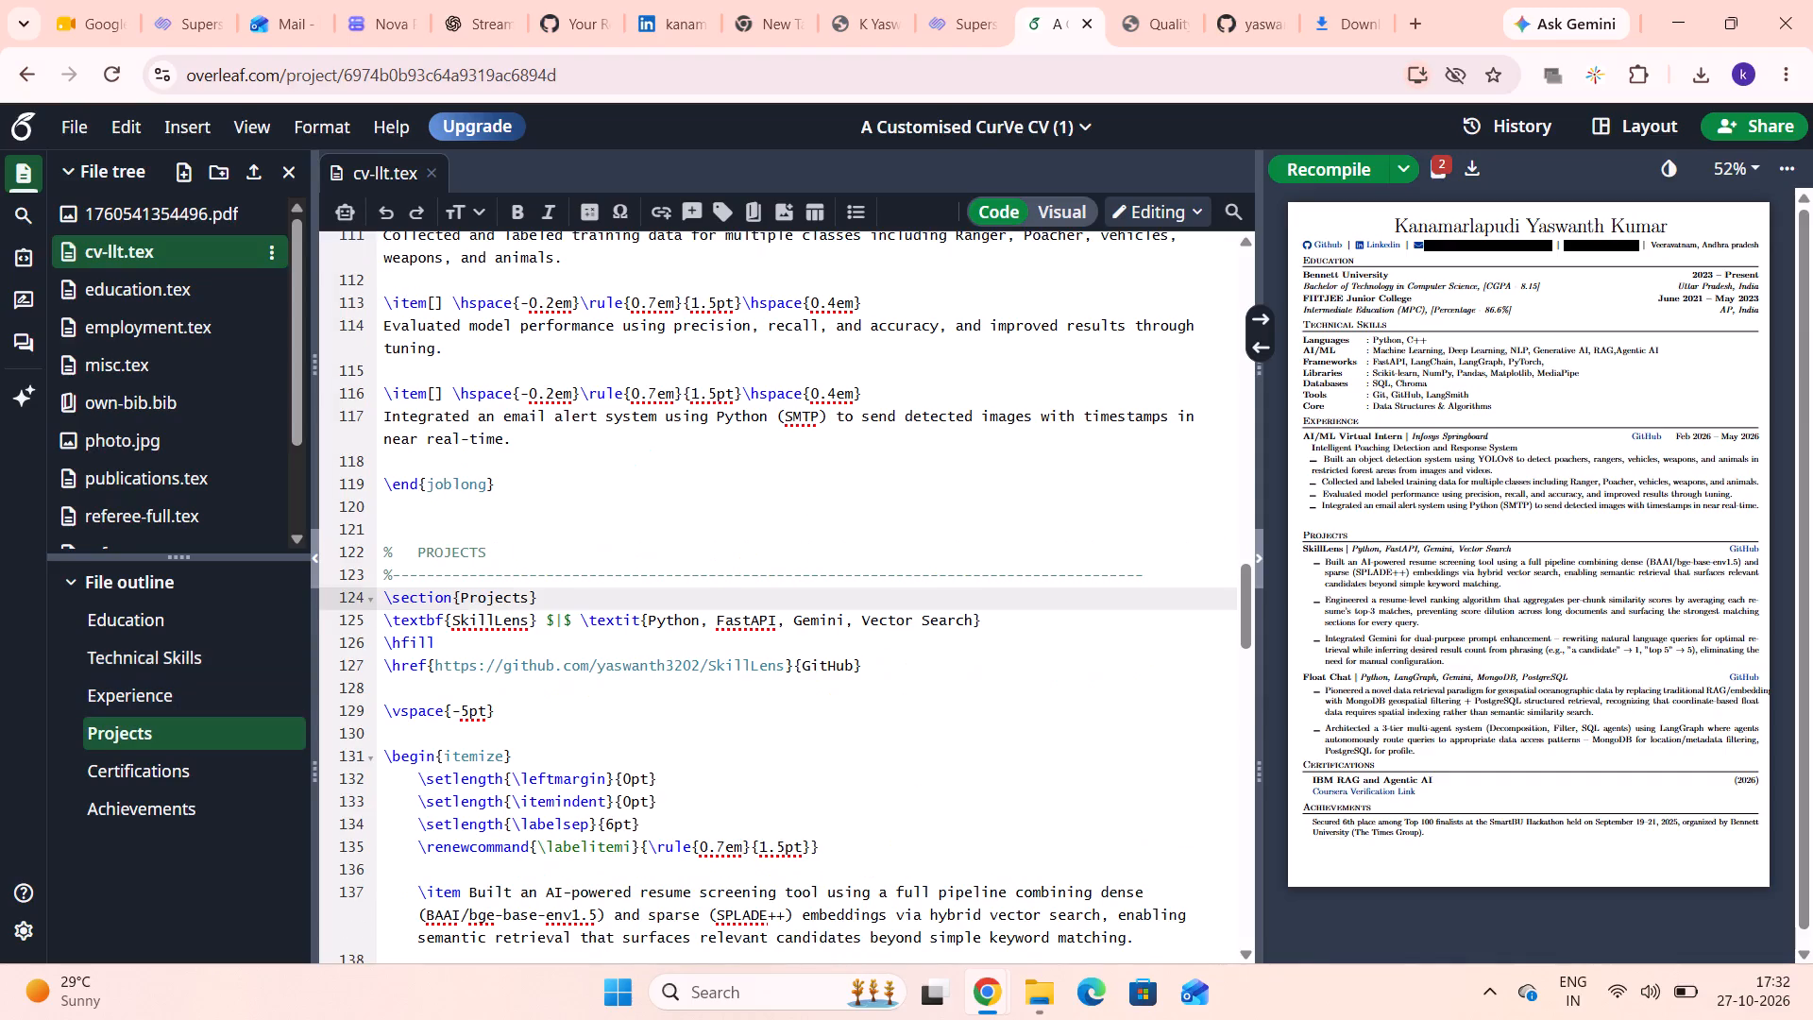
{"action": "scroll", "coordinate": [531, 702], "scroll_direction": "down", "scroll_amount": 1}
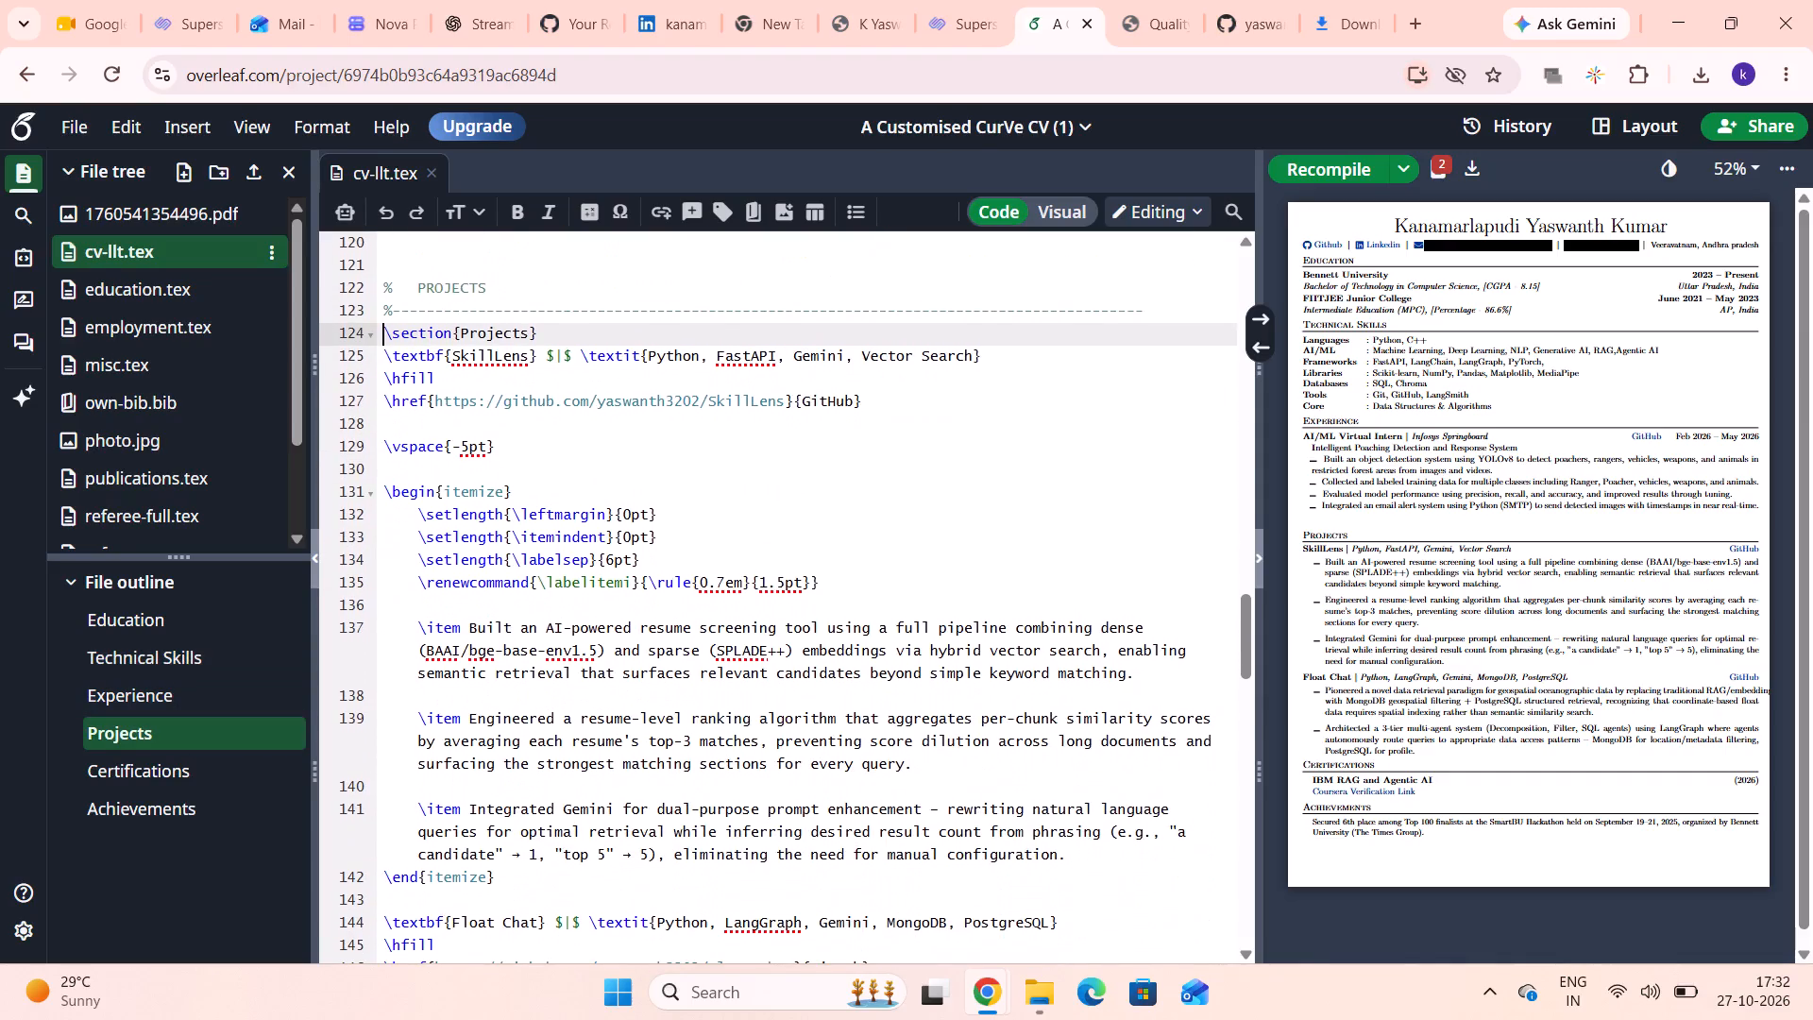
{"action": "scroll", "coordinate": [531, 702], "scroll_direction": "down", "scroll_amount": 1}
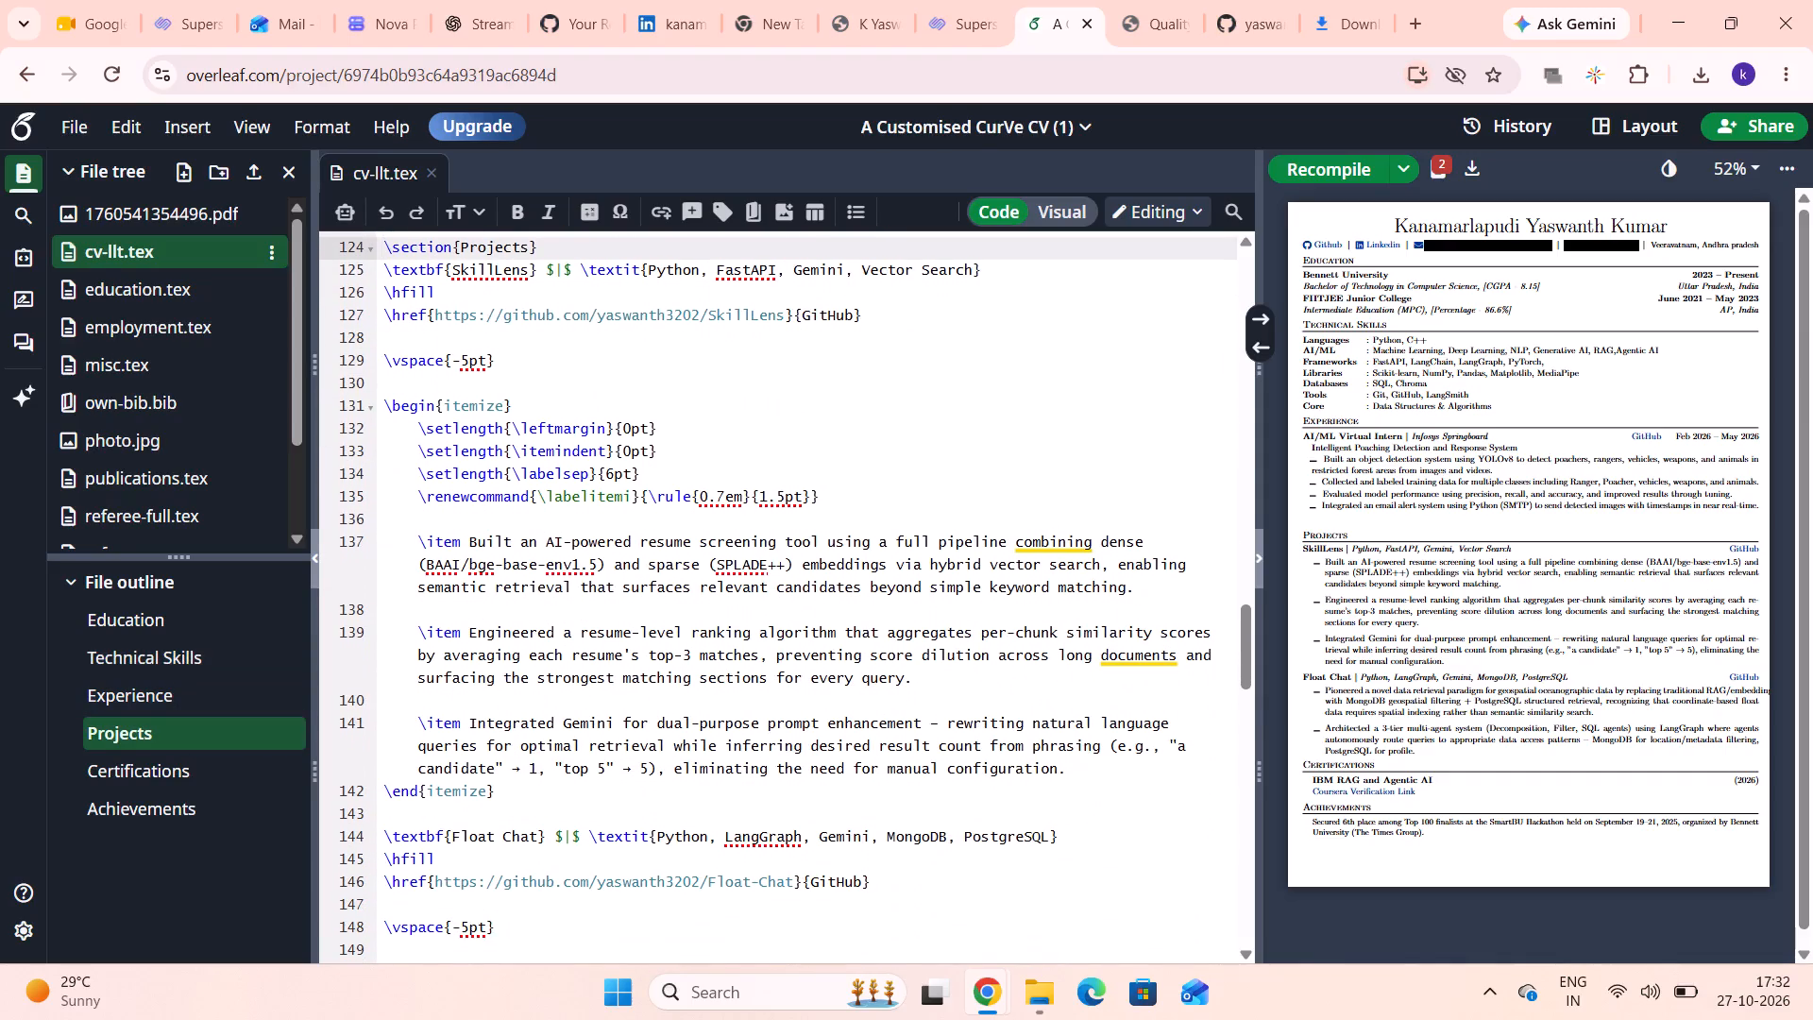
{"action": "left_click_drag", "start_coordinate": [607, 567], "coordinate": [440, 573]}
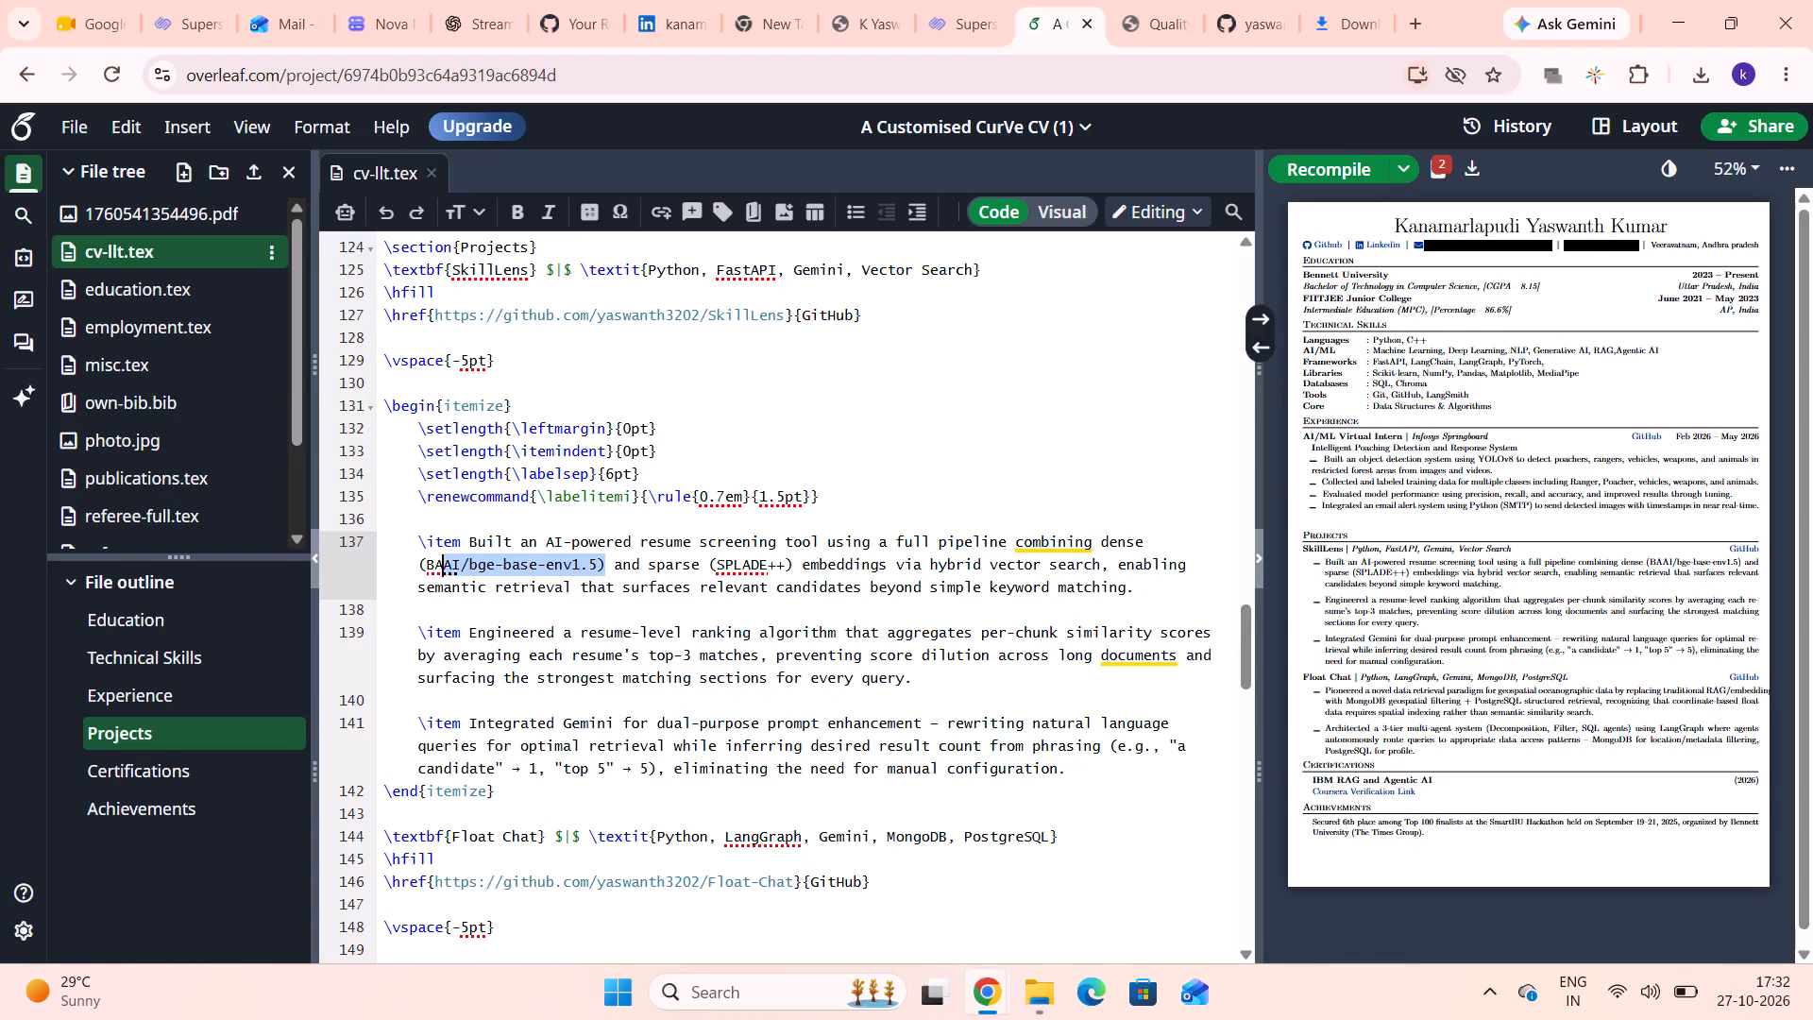
{"action": "left_click_drag", "start_coordinate": [440, 573], "coordinate": [422, 569]}
{"action": "key", "text": "BackSpace"}
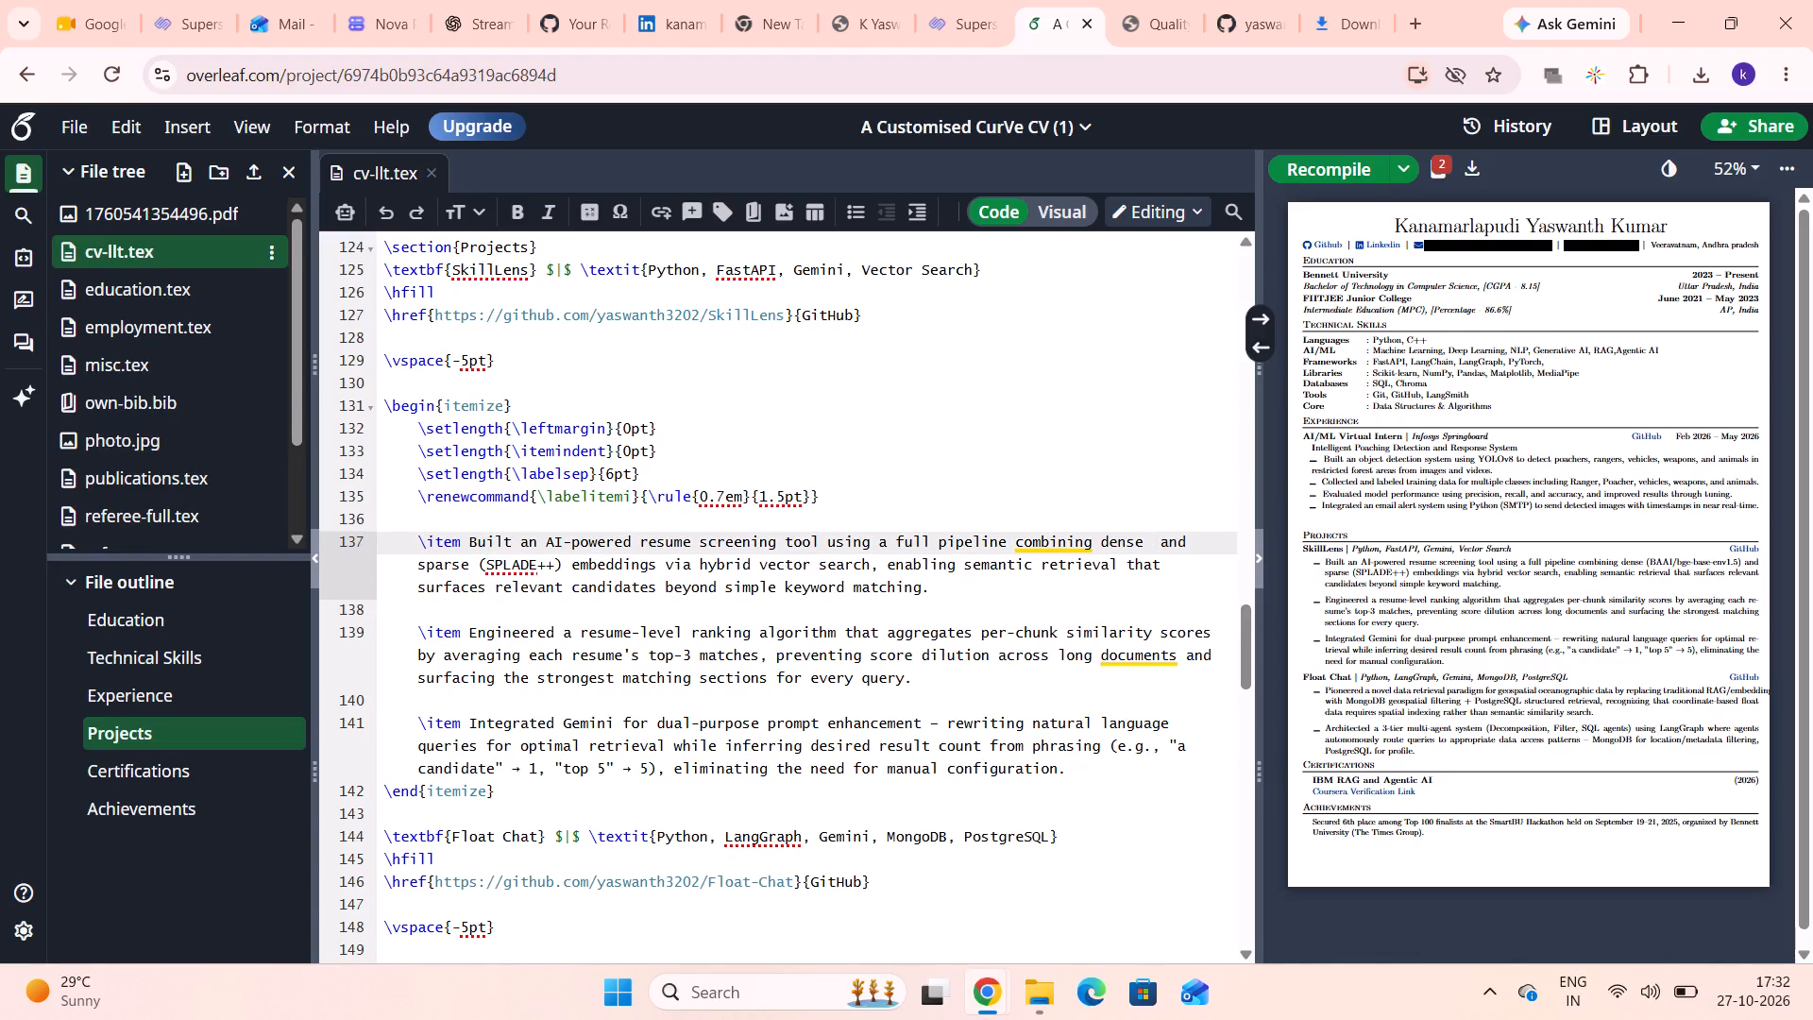
Delete "(SPLADE++)" and its extra space from the same SkillLens bullet, and recompile the resume.
{"action": "left_click_drag", "start_coordinate": [563, 569], "coordinate": [478, 569]}
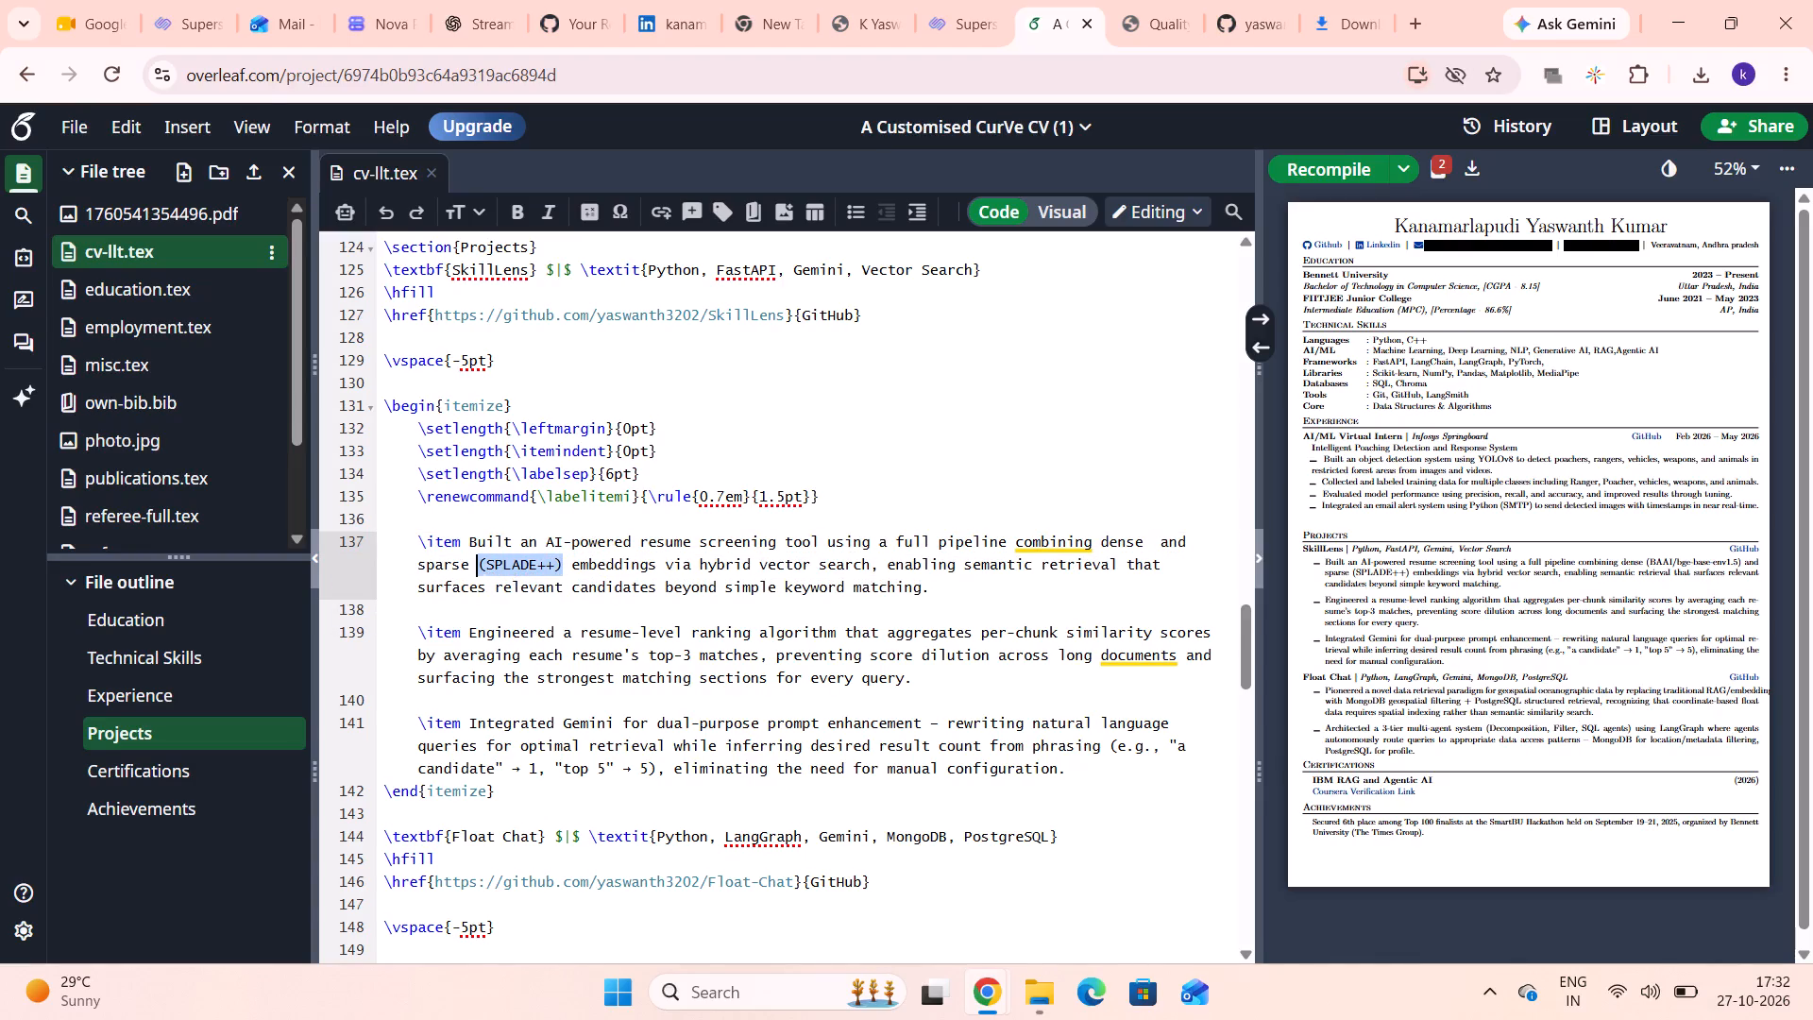
{"action": "left_click_drag", "start_coordinate": [478, 569], "coordinate": [476, 569]}
{"action": "key", "text": "BackSpace"}
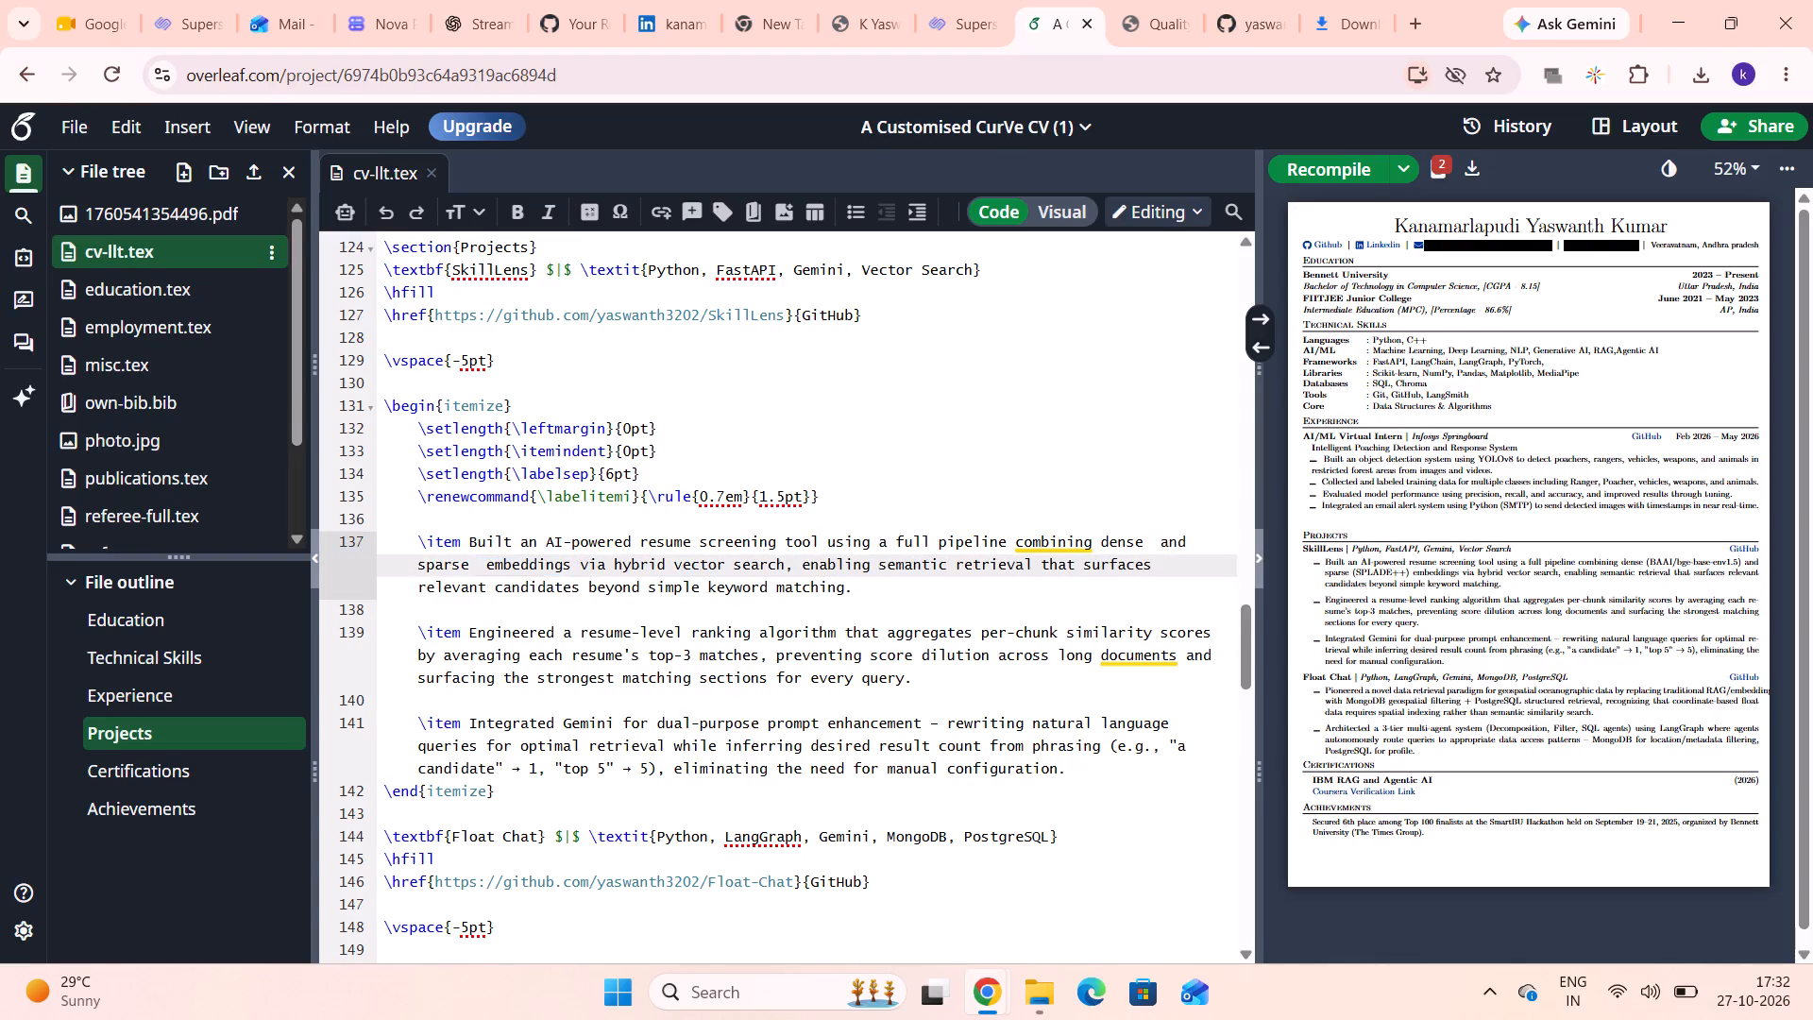
{"action": "key", "text": "Right"}
{"action": "key", "text": "BackSpace"}
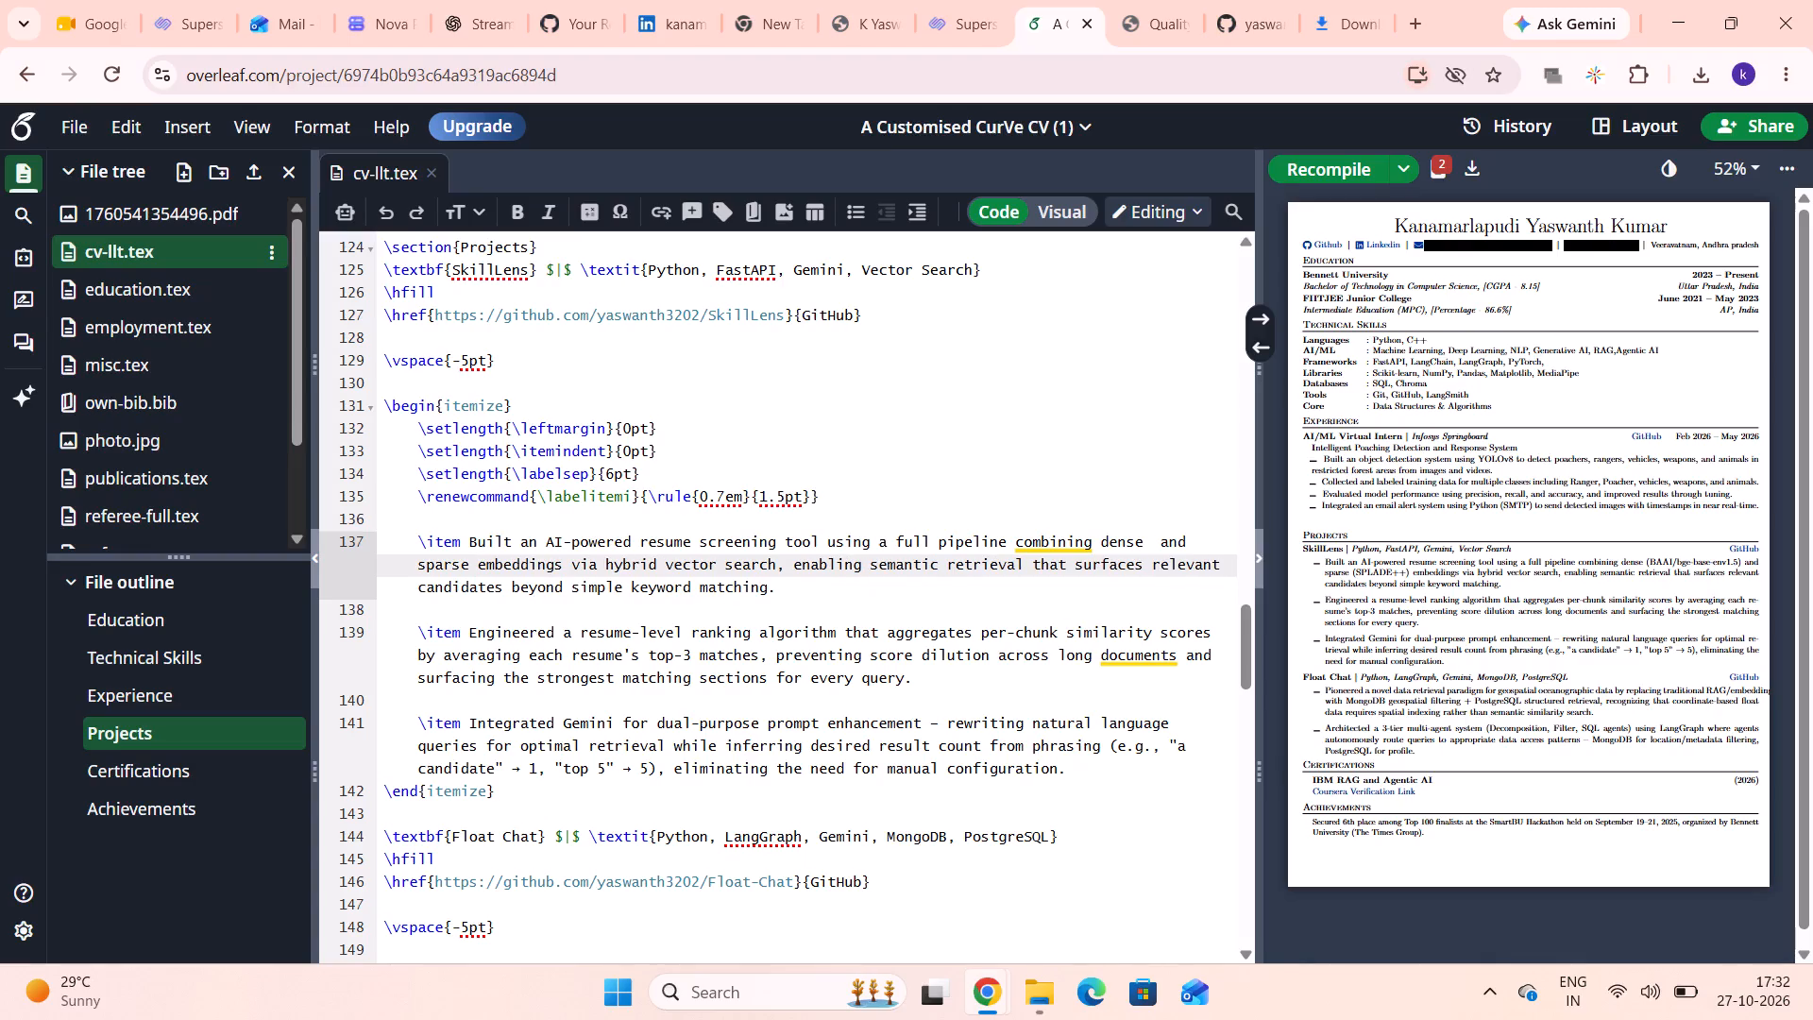
{"action": "key", "text": "ctrl+s"}
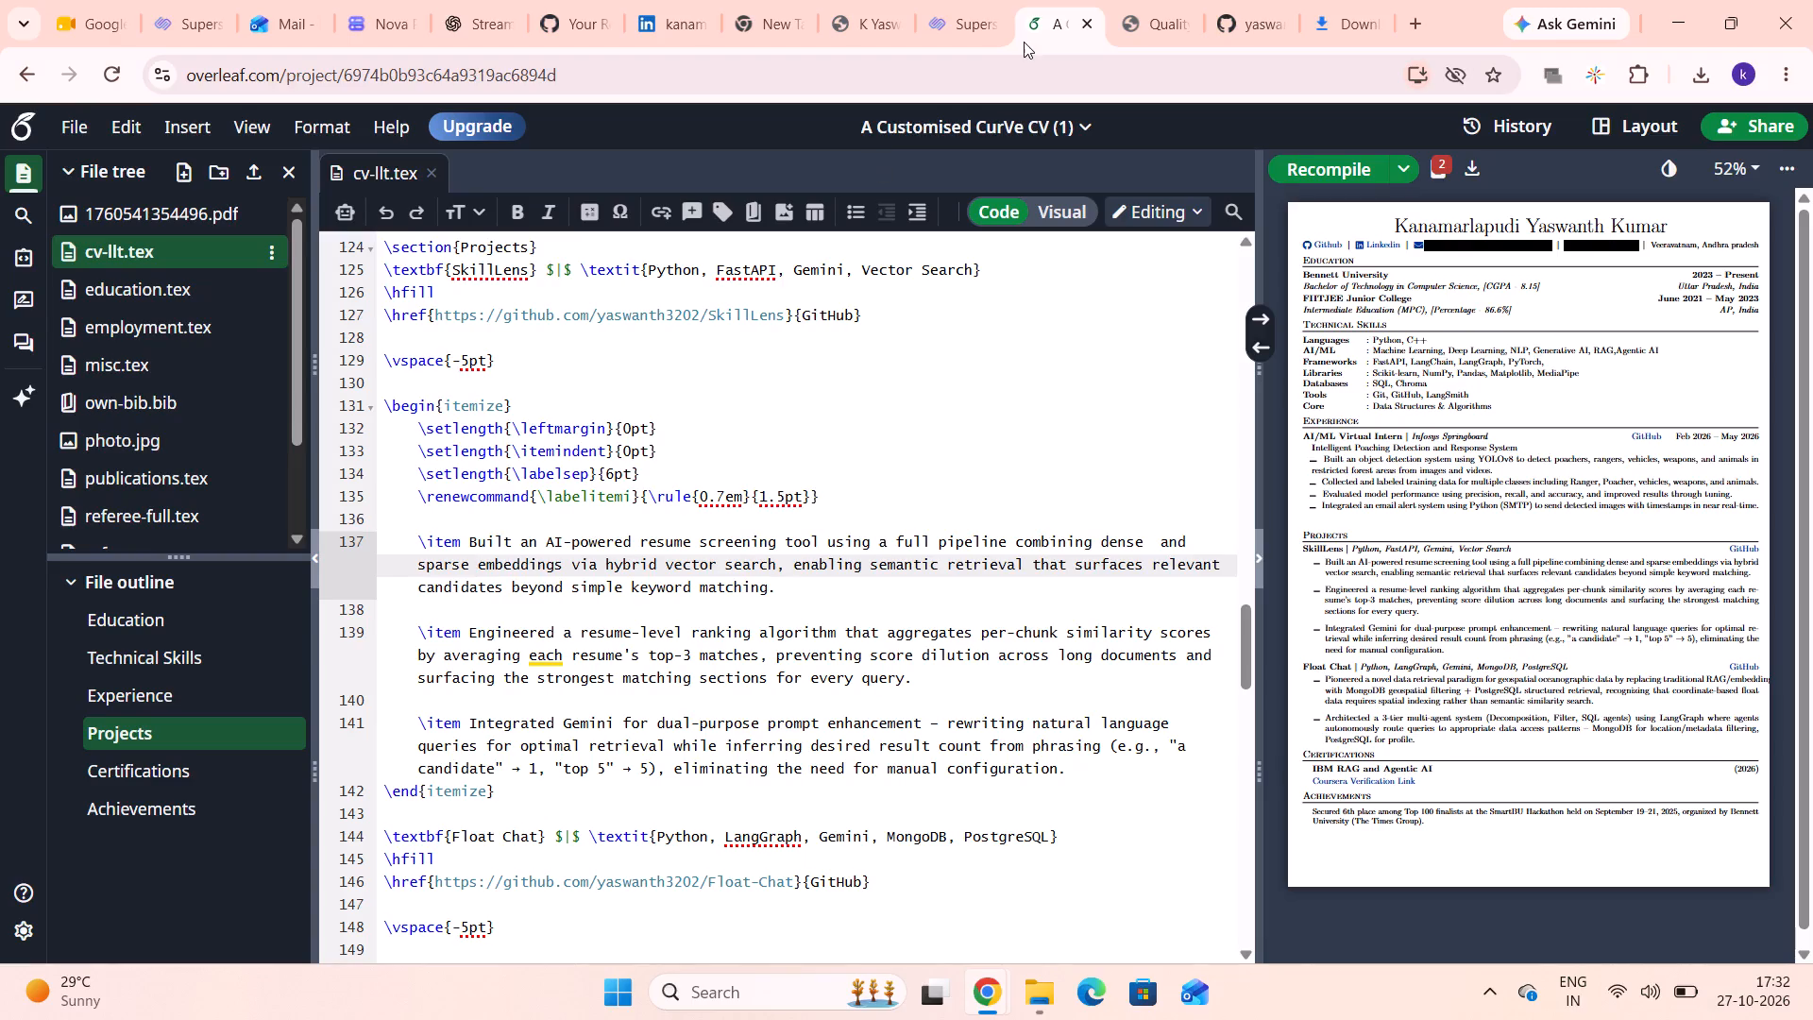
Download the recompiled A Customised CurVe CV (1) resume as a PDF.
{"action": "left_click", "coordinate": [1471, 170]}
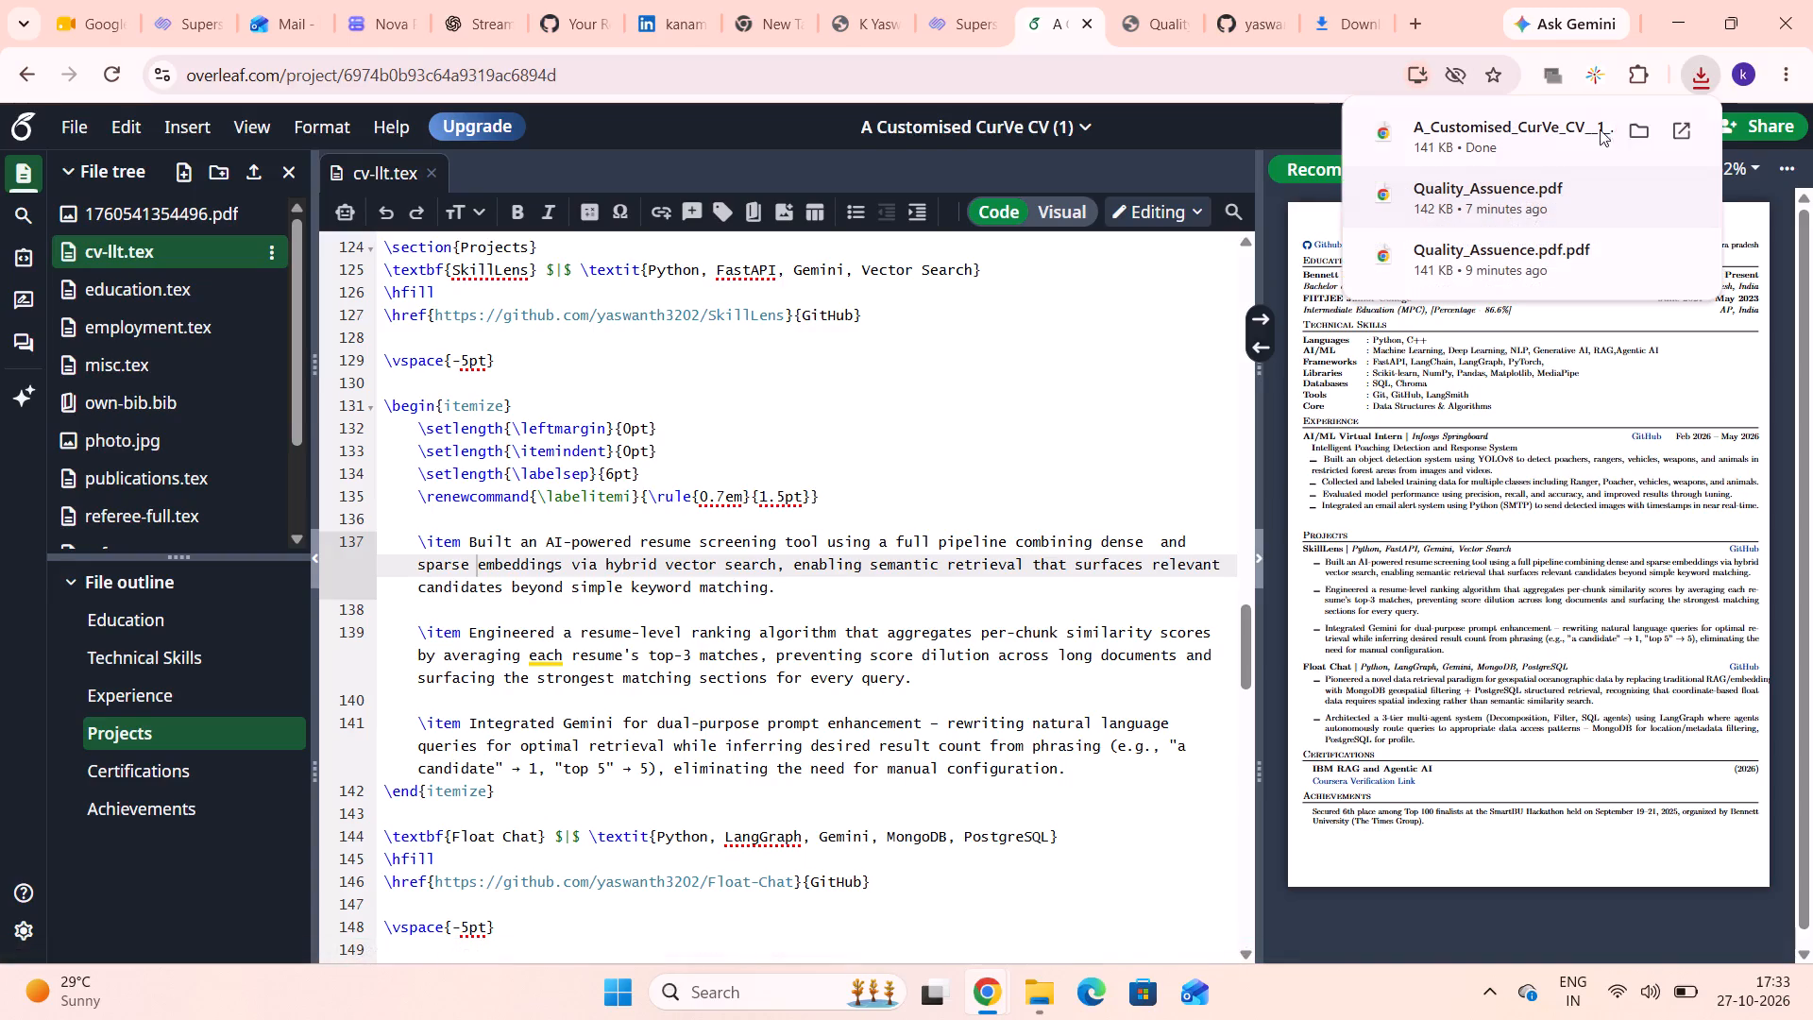
Open the downloaded A_Customised_CurVe_CV__1_.pdf and review its skills, experience, projects and certifications.
{"action": "left_click", "coordinate": [1679, 132]}
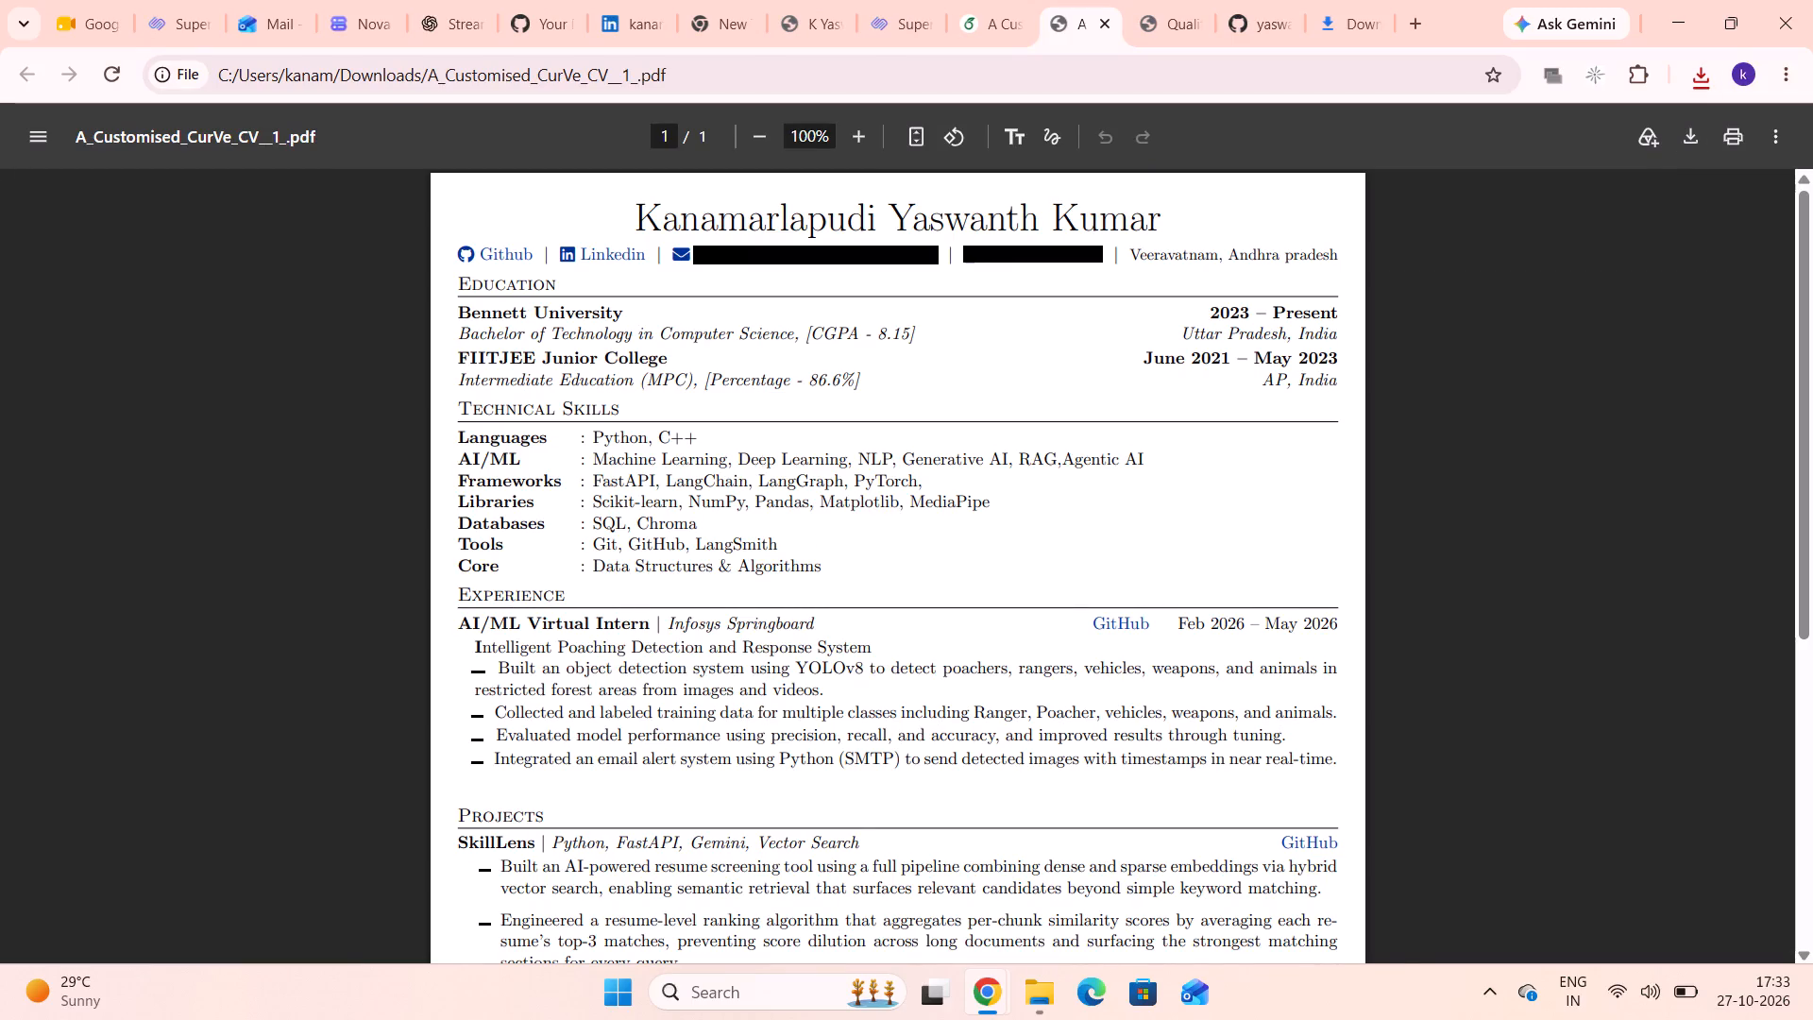
{"action": "scroll", "coordinate": [744, 610], "scroll_direction": "down", "scroll_amount": 3}
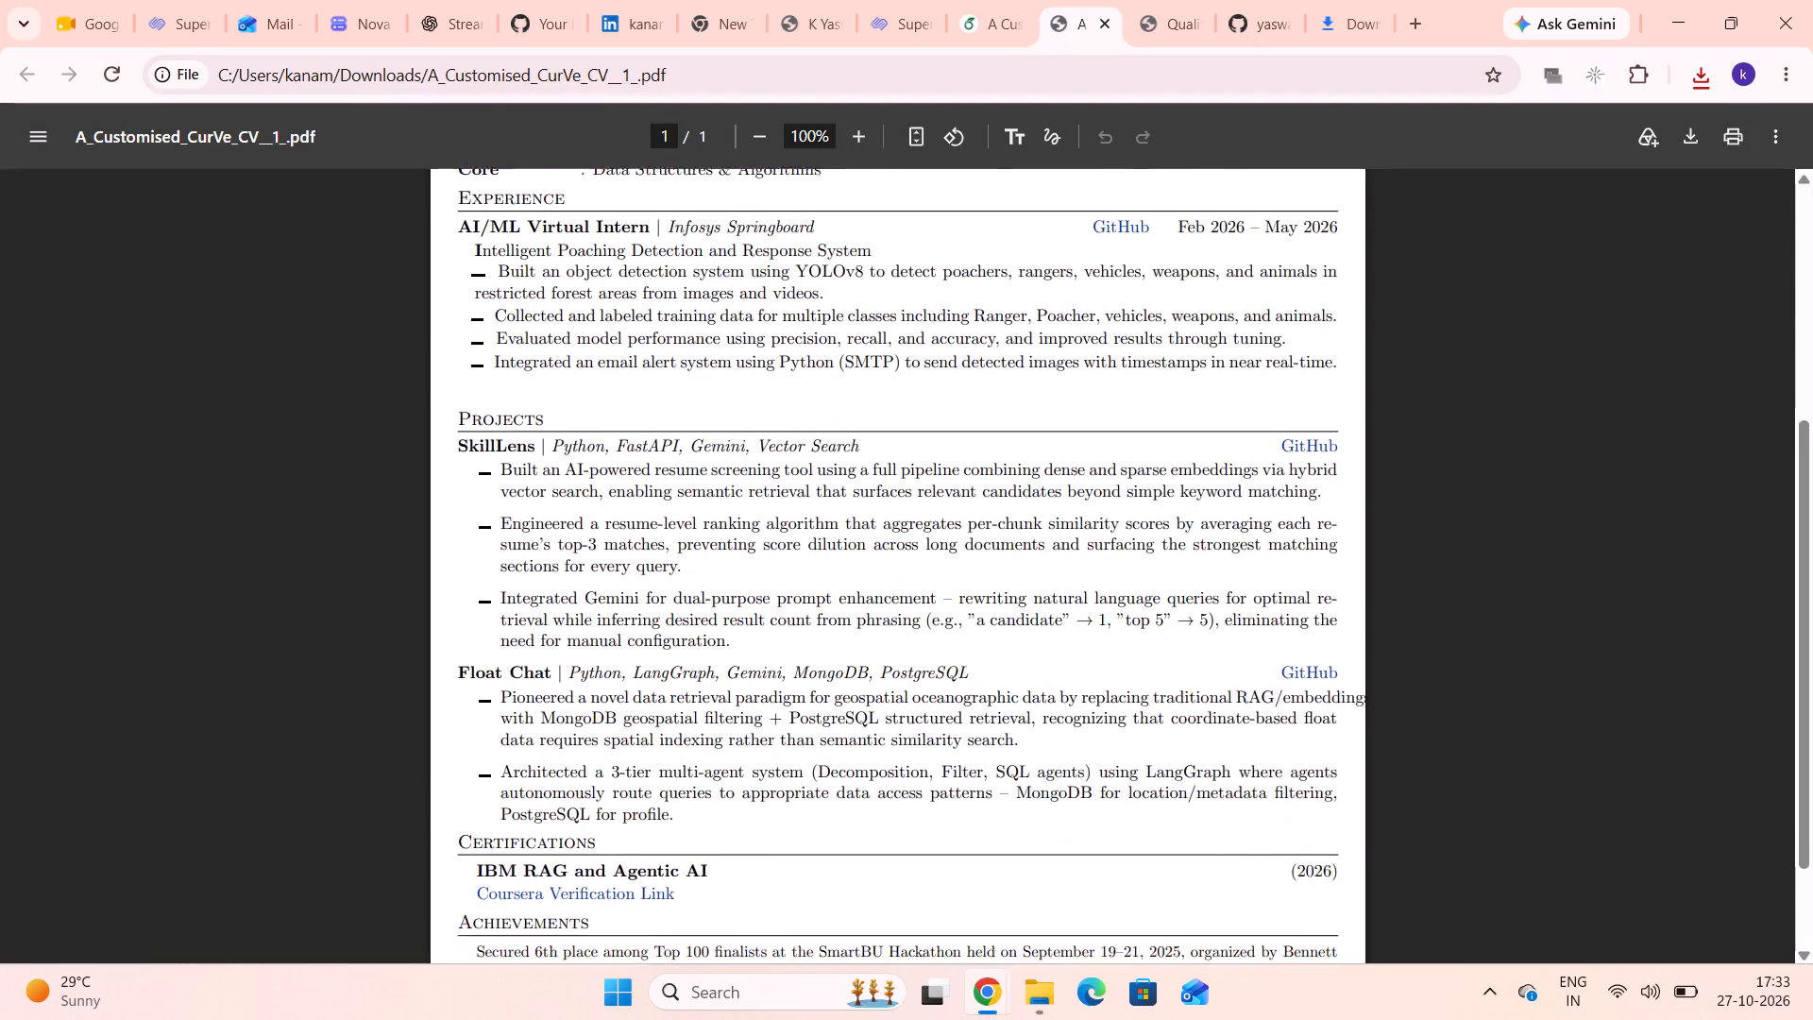
{"action": "scroll", "coordinate": [744, 610], "scroll_direction": "down", "scroll_amount": 2}
{"action": "scroll", "coordinate": [744, 610], "scroll_direction": "up", "scroll_amount": 2}
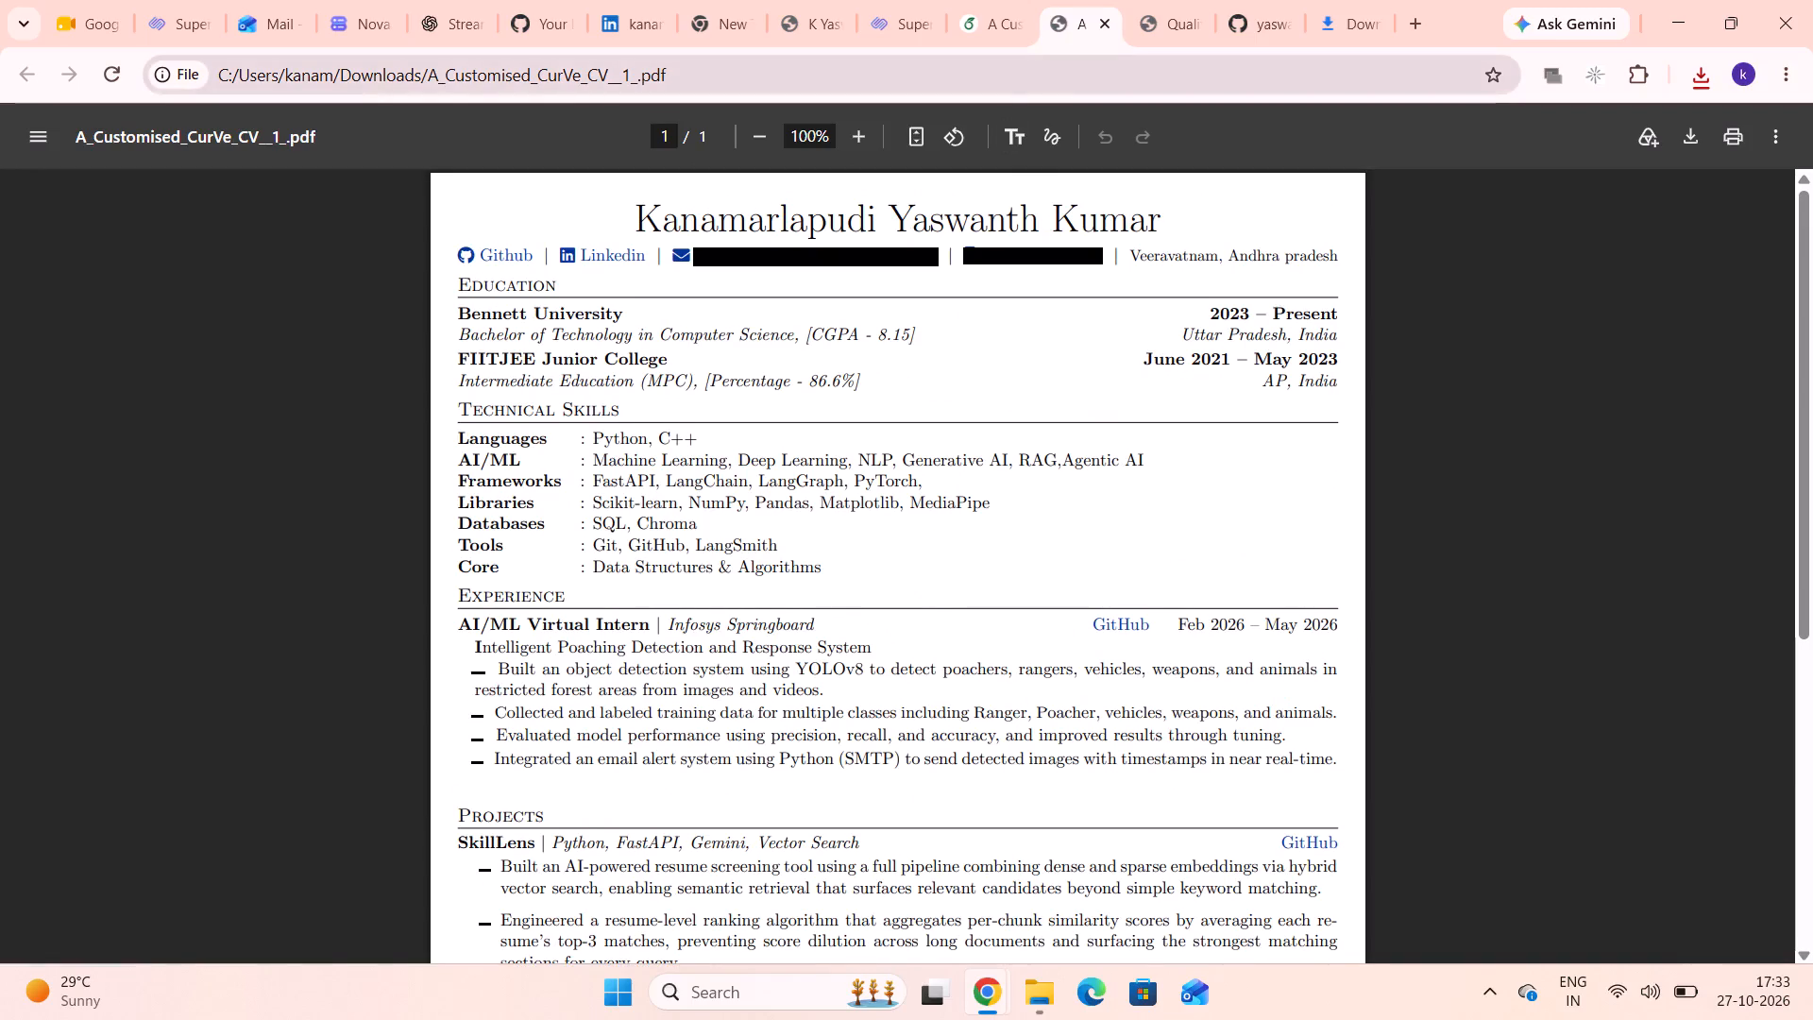
In File Explorer's Downloads folder, rename the A_Customised_CurVe_CV__1_ PDF to the candidate's name, with the first name part as an initial.
{"action": "left_click", "coordinate": [1044, 987]}
{"action": "left_click", "coordinate": [869, 854]}
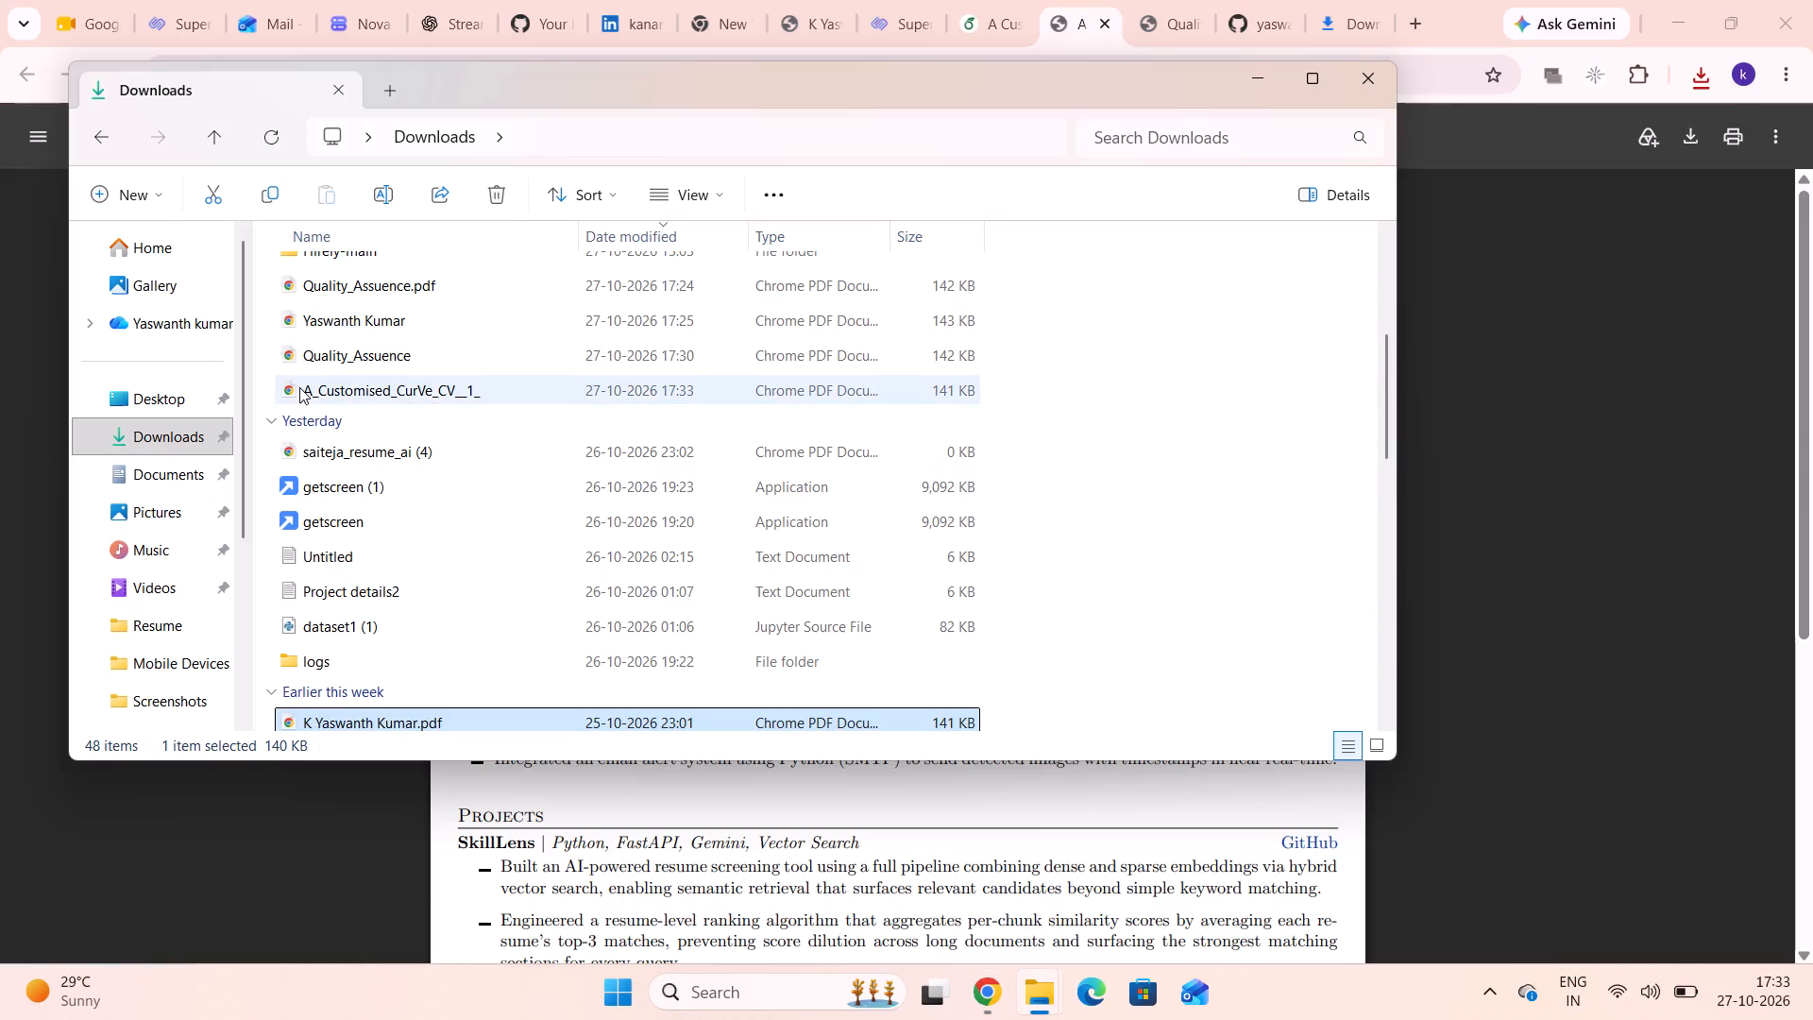
{"action": "left_click", "coordinate": [271, 140]}
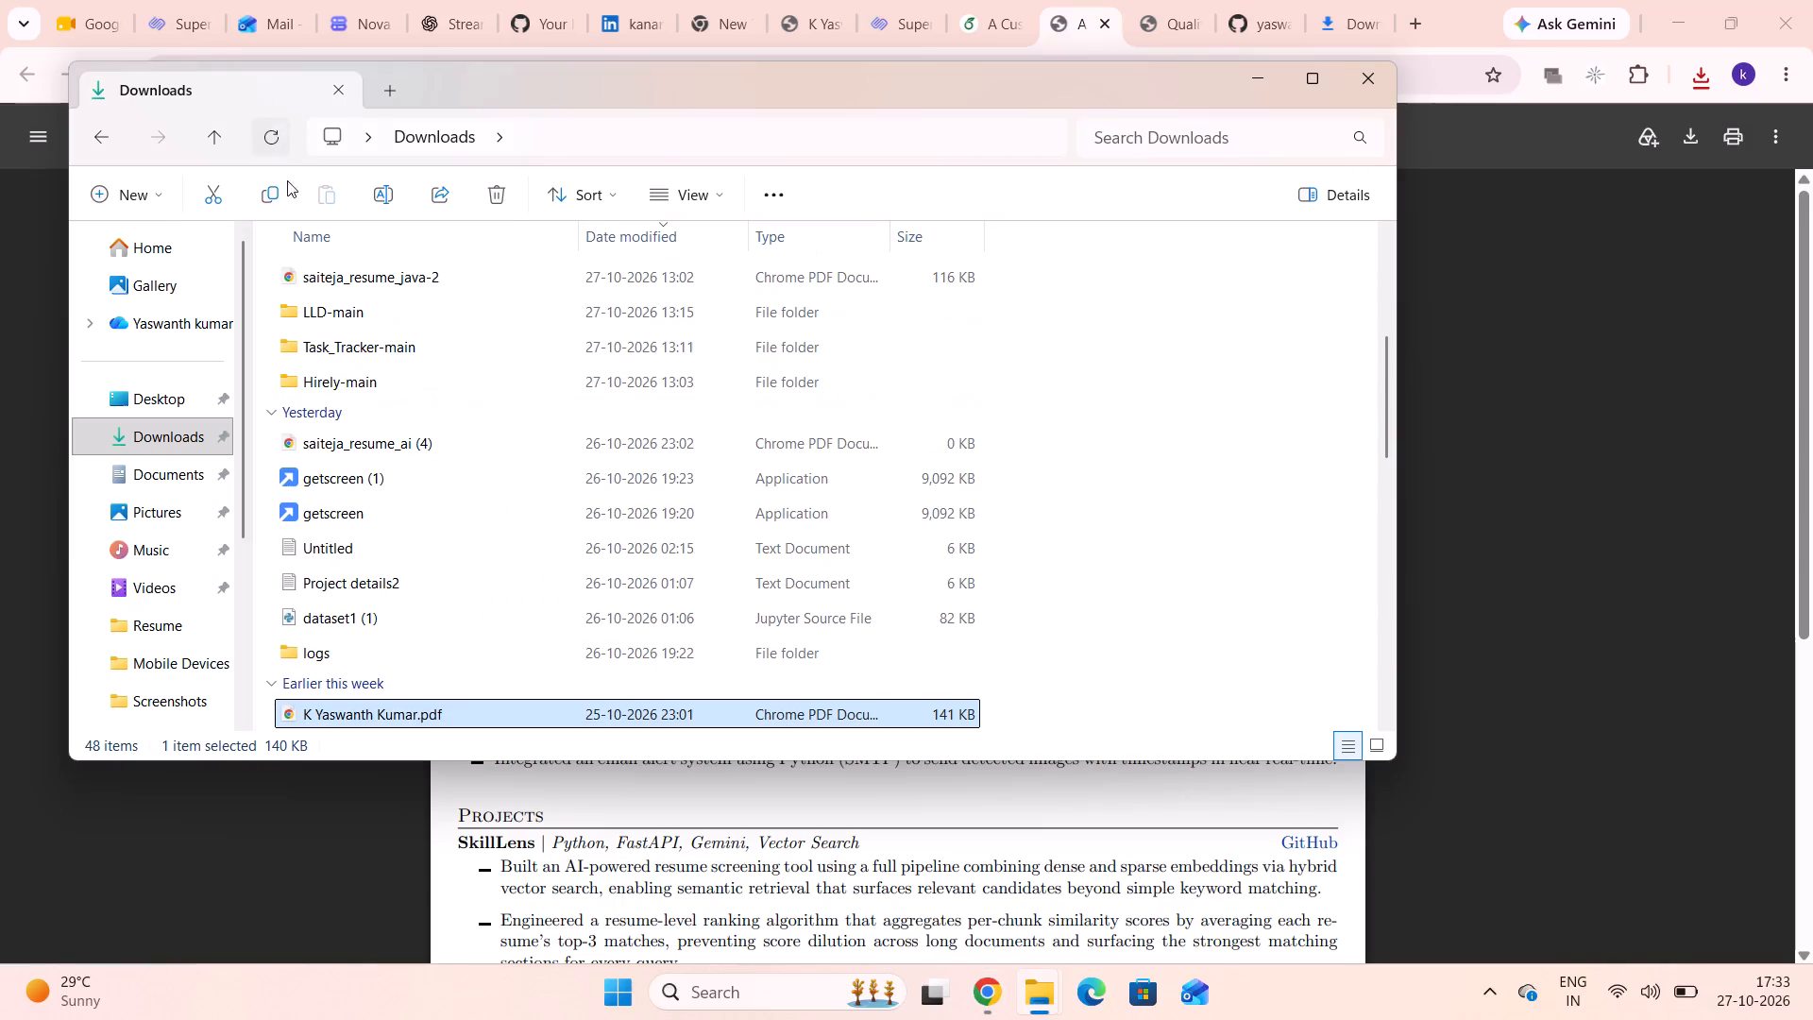
{"action": "scroll", "coordinate": [371, 342], "scroll_direction": "up", "scroll_amount": 11}
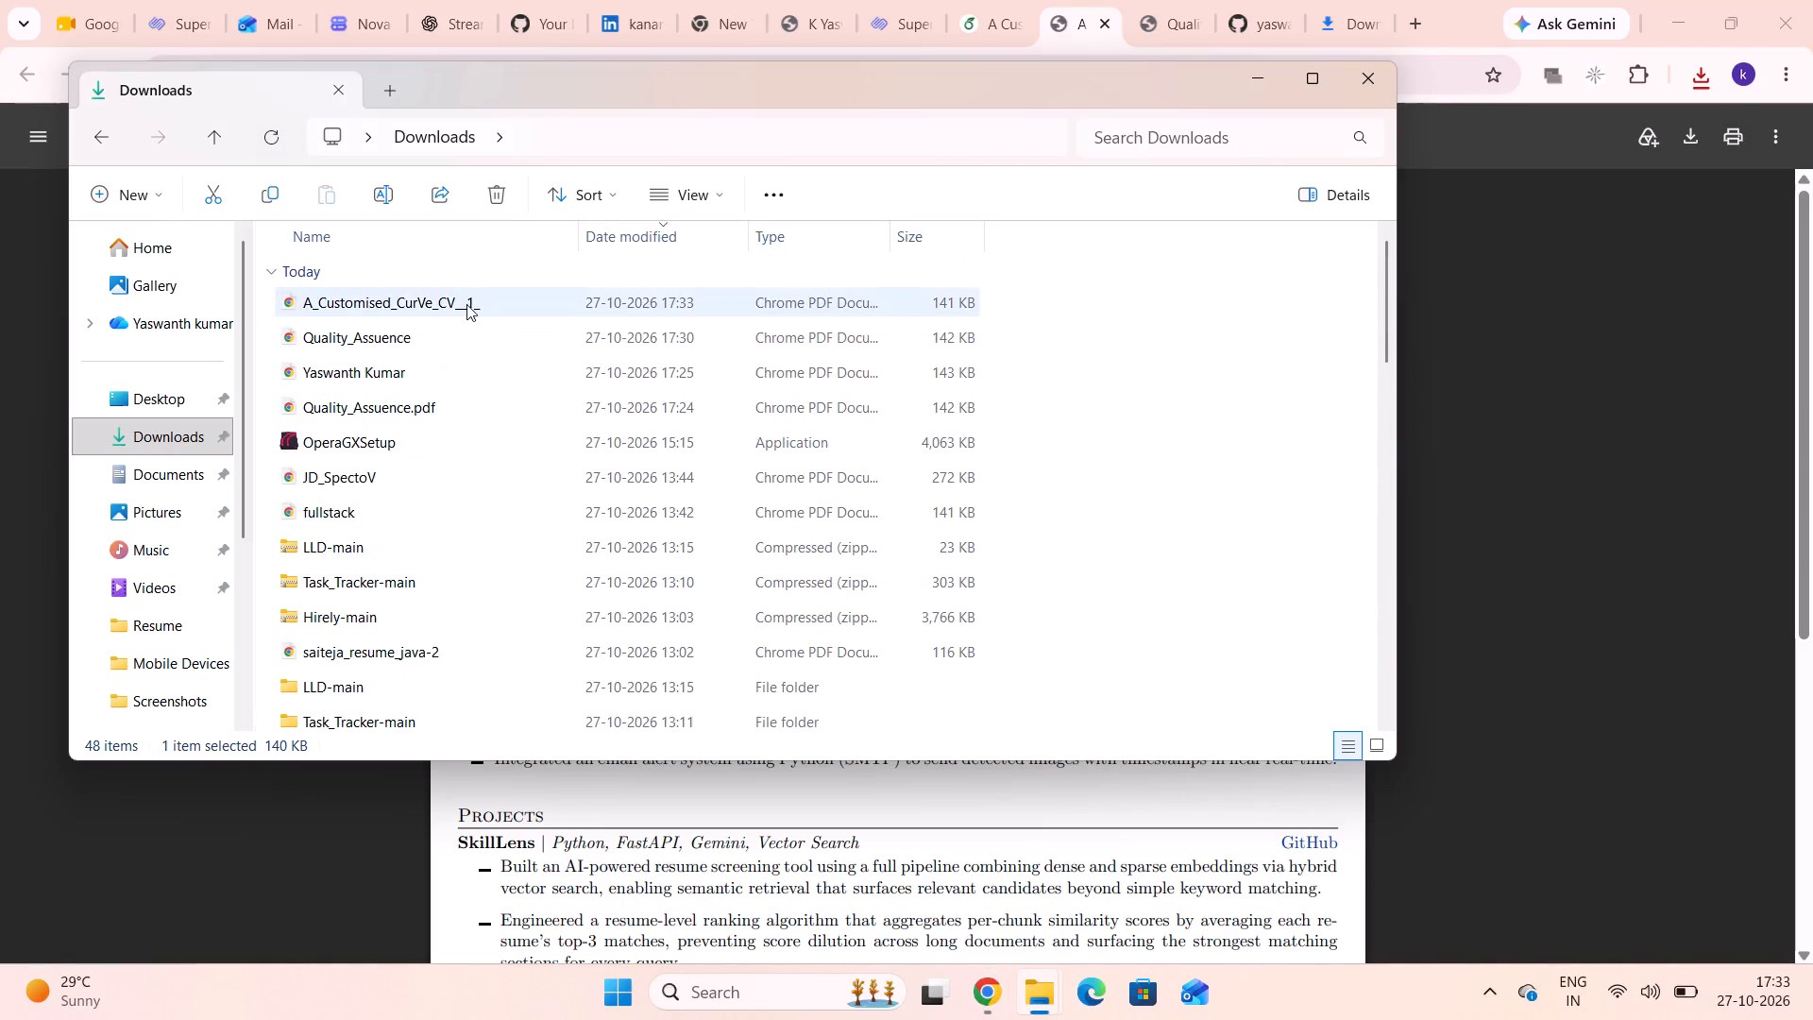
{"action": "left_click", "coordinate": [466, 309]}
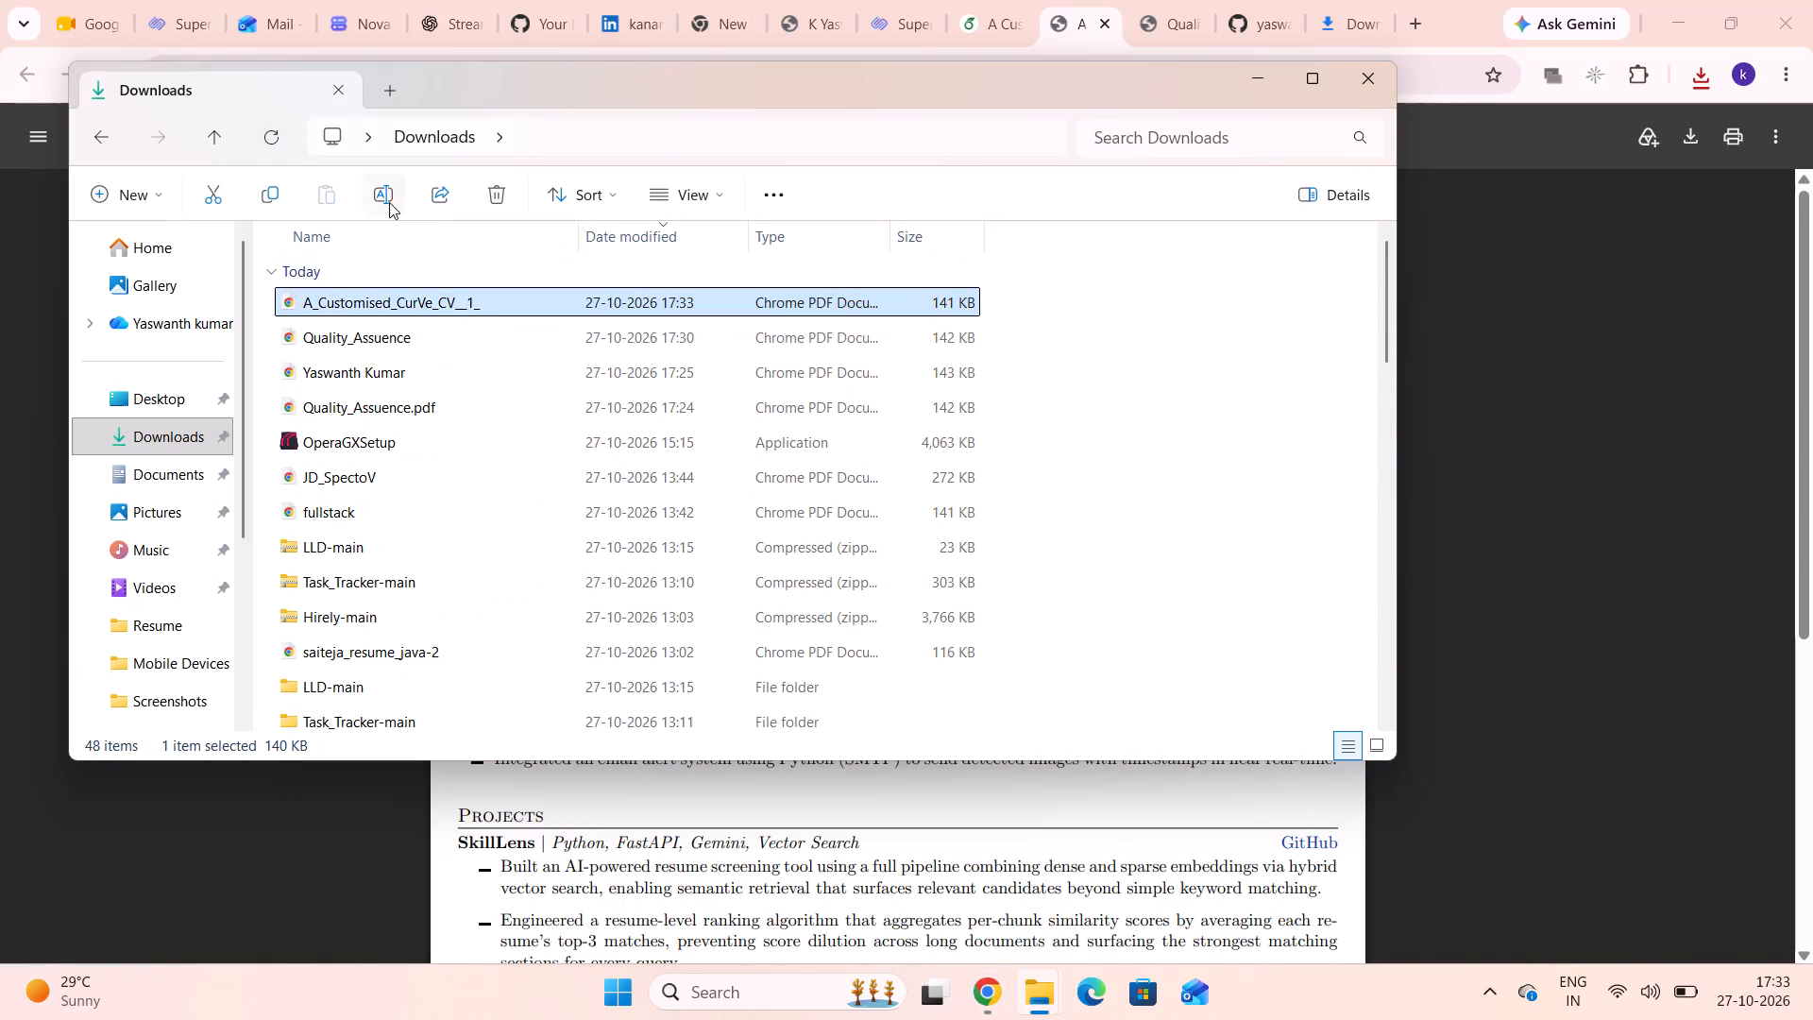
{"action": "left_click", "coordinate": [389, 202]}
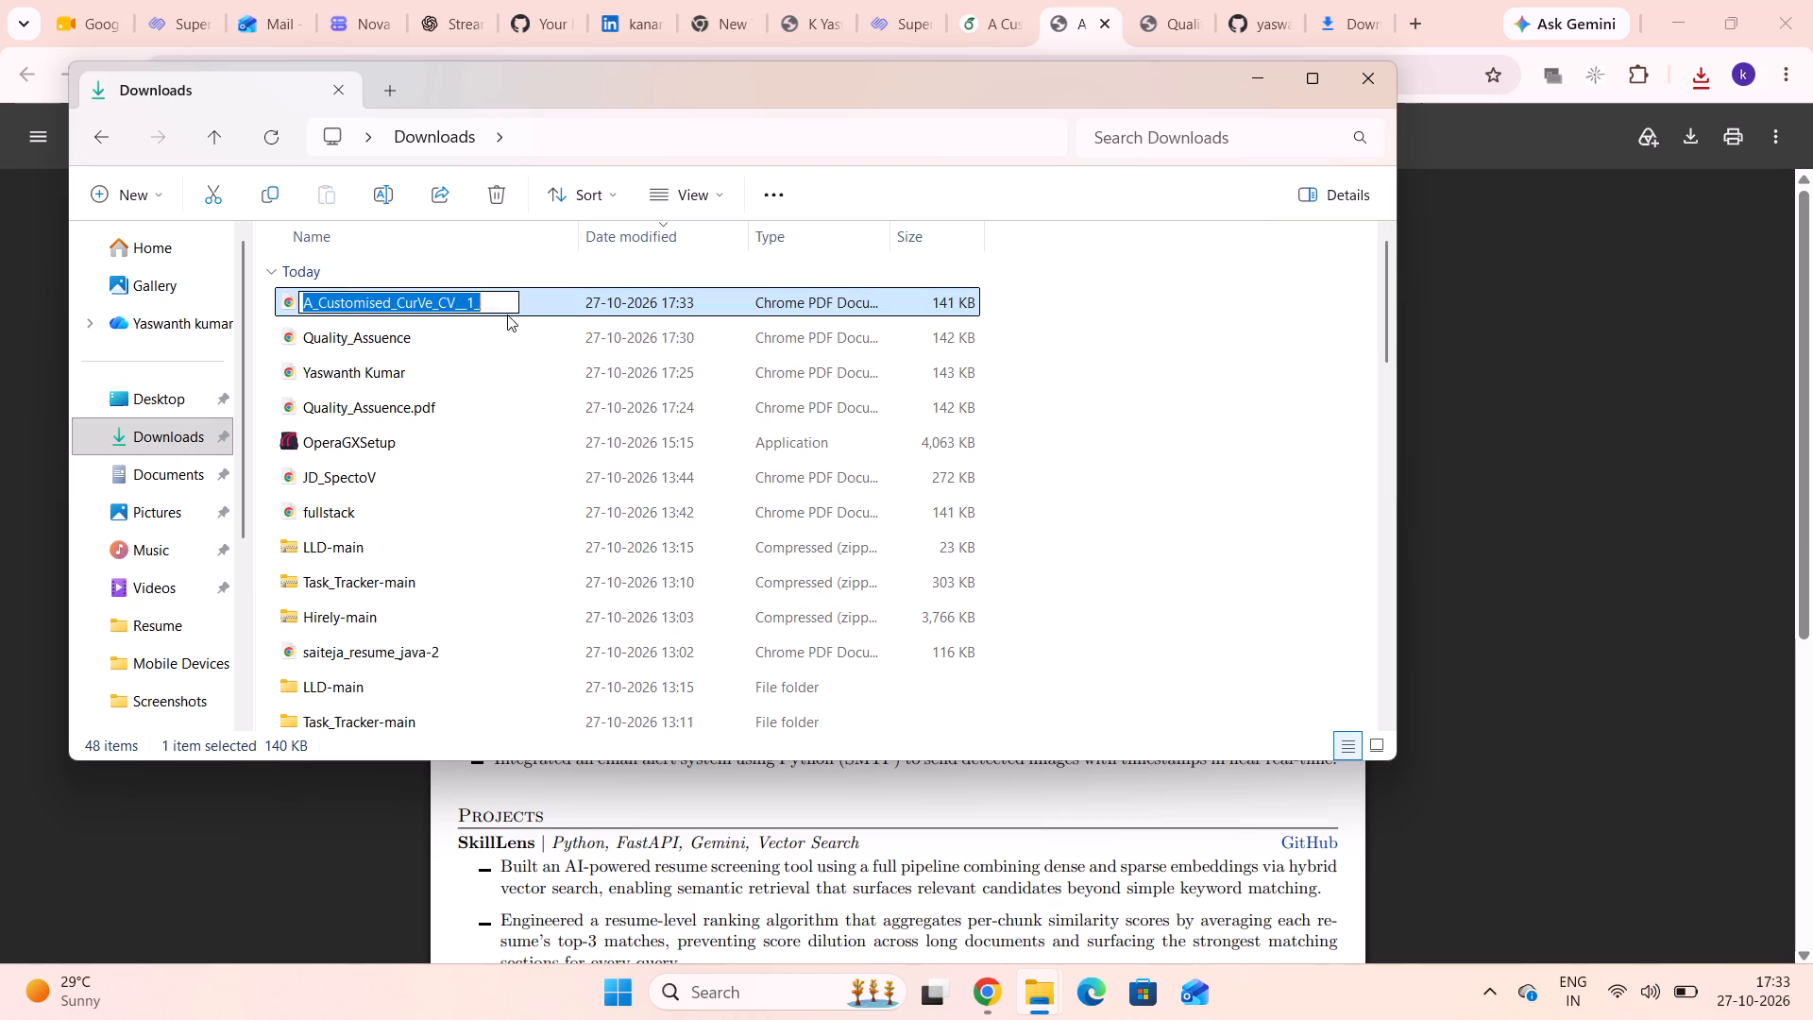
{"action": "triple_click", "coordinate": [495, 299]}
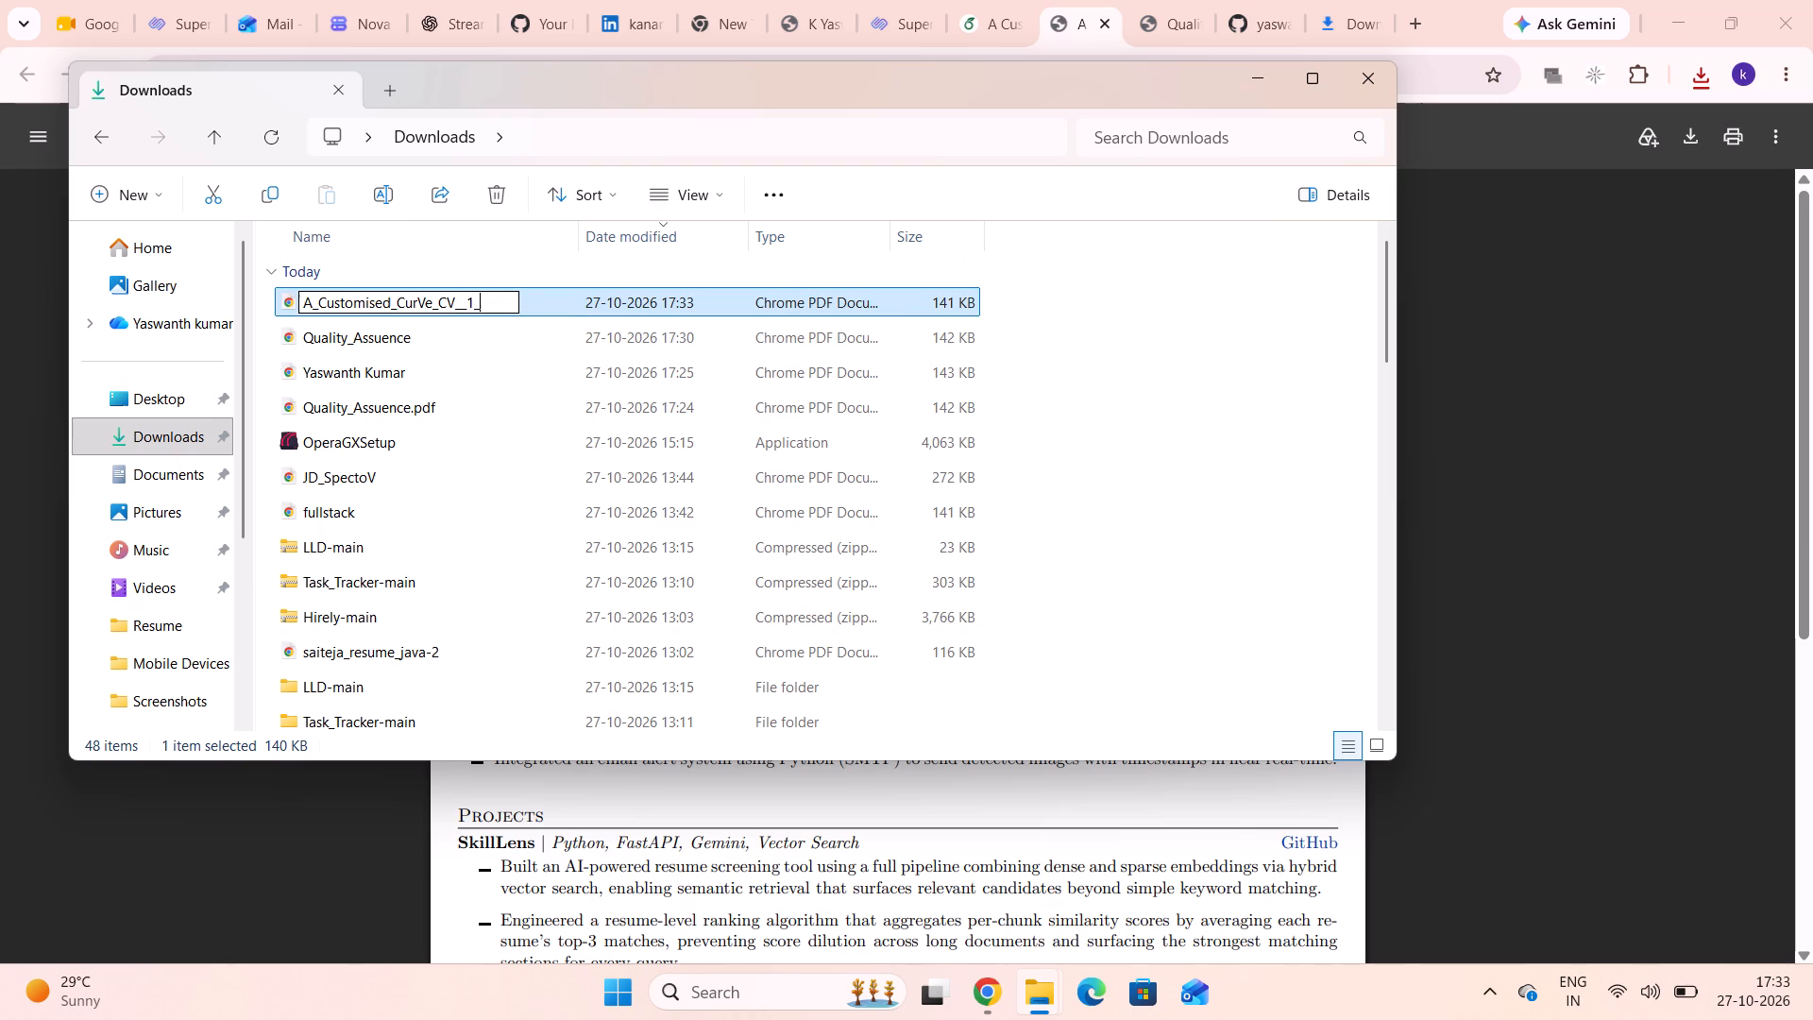
{"action": "key", "text": "BackSpace"}
{"action": "key", "text": "BackSpace"}
{"action": "key", "text": "BackSpace"}
{"action": "key", "text": "BackSpace"}
{"action": "key", "text": "BackSpace"}
{"action": "key", "text": "BackSpace"}
{"action": "key", "text": "BackSpace"}
{"action": "key", "text": "BackSpace"}
{"action": "key", "text": "BackSpace"}
{"action": "key", "text": "BackSpace"}
{"action": "key", "text": "BackSpace"}
{"action": "key", "text": "BackSpace"}
{"action": "key", "text": "BackSpace"}
{"action": "key", "text": "BackSpace"}
{"action": "key", "text": "BackSpace"}
{"action": "key", "text": "BackSpace"}
{"action": "key", "text": "BackSpace"}
{"action": "key", "text": "BackSpace"}
{"action": "key", "text": "BackSpace"}
{"action": "key", "text": "BackSpace"}
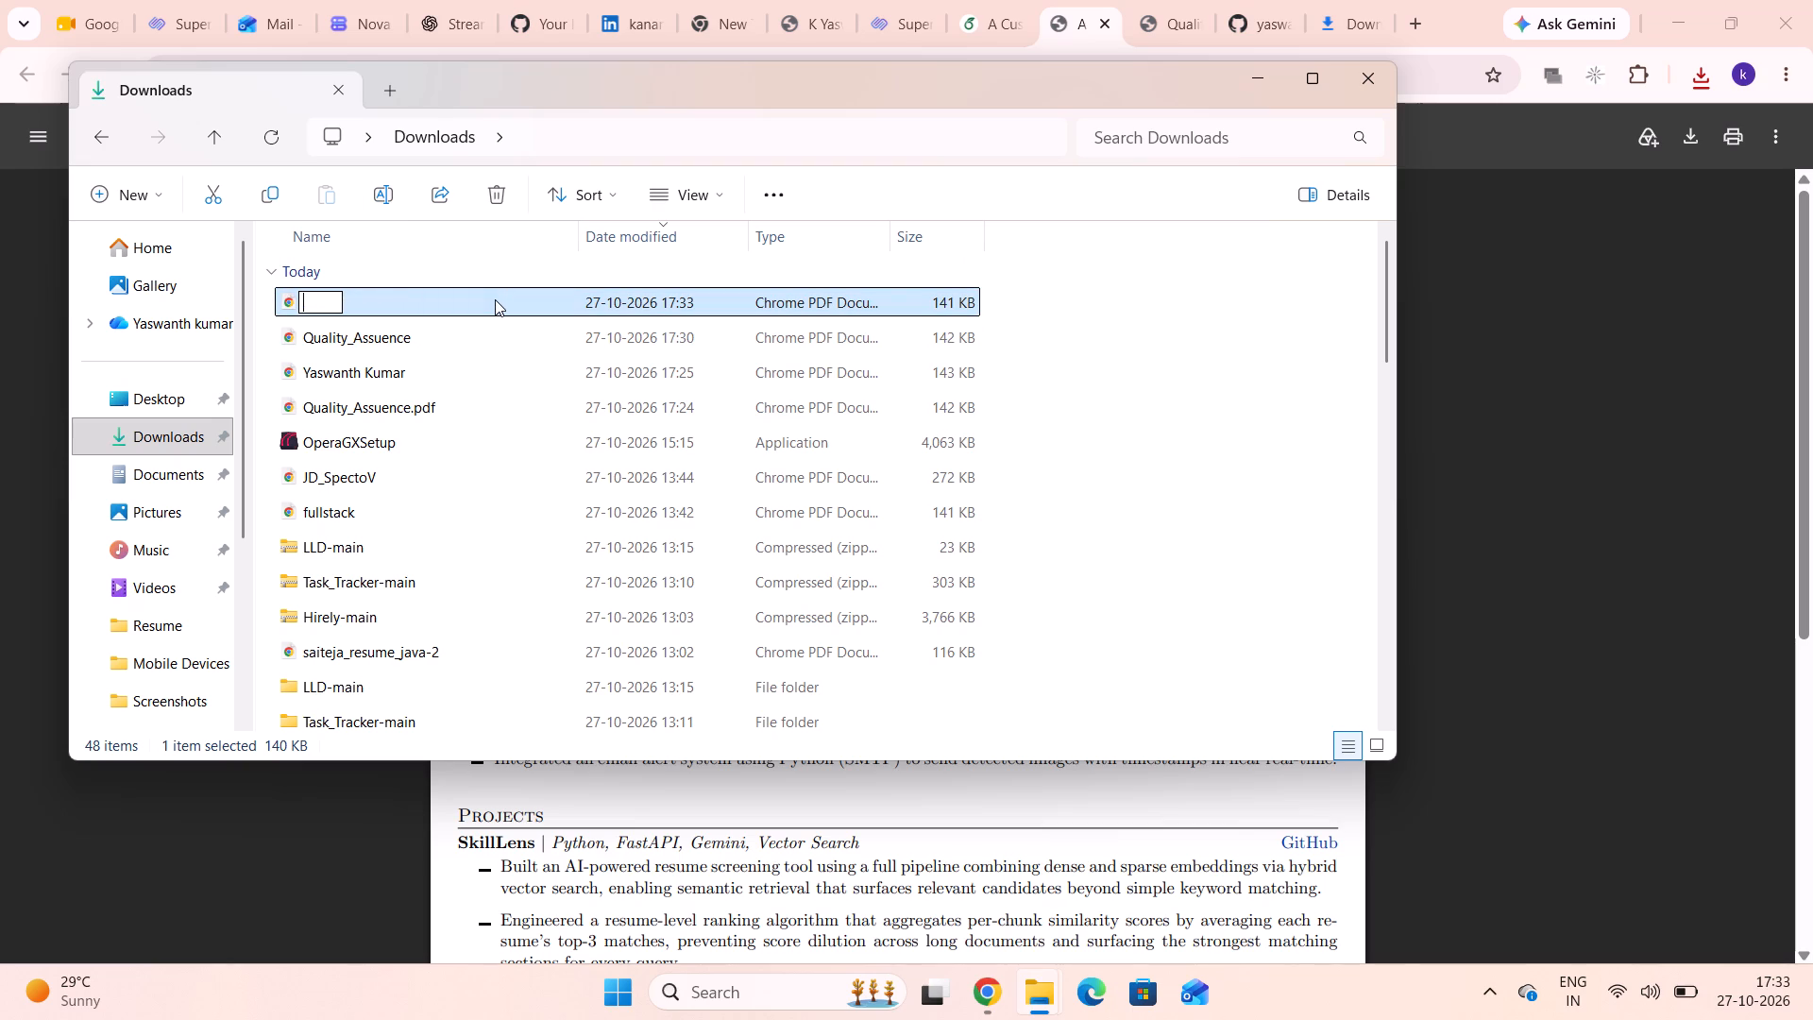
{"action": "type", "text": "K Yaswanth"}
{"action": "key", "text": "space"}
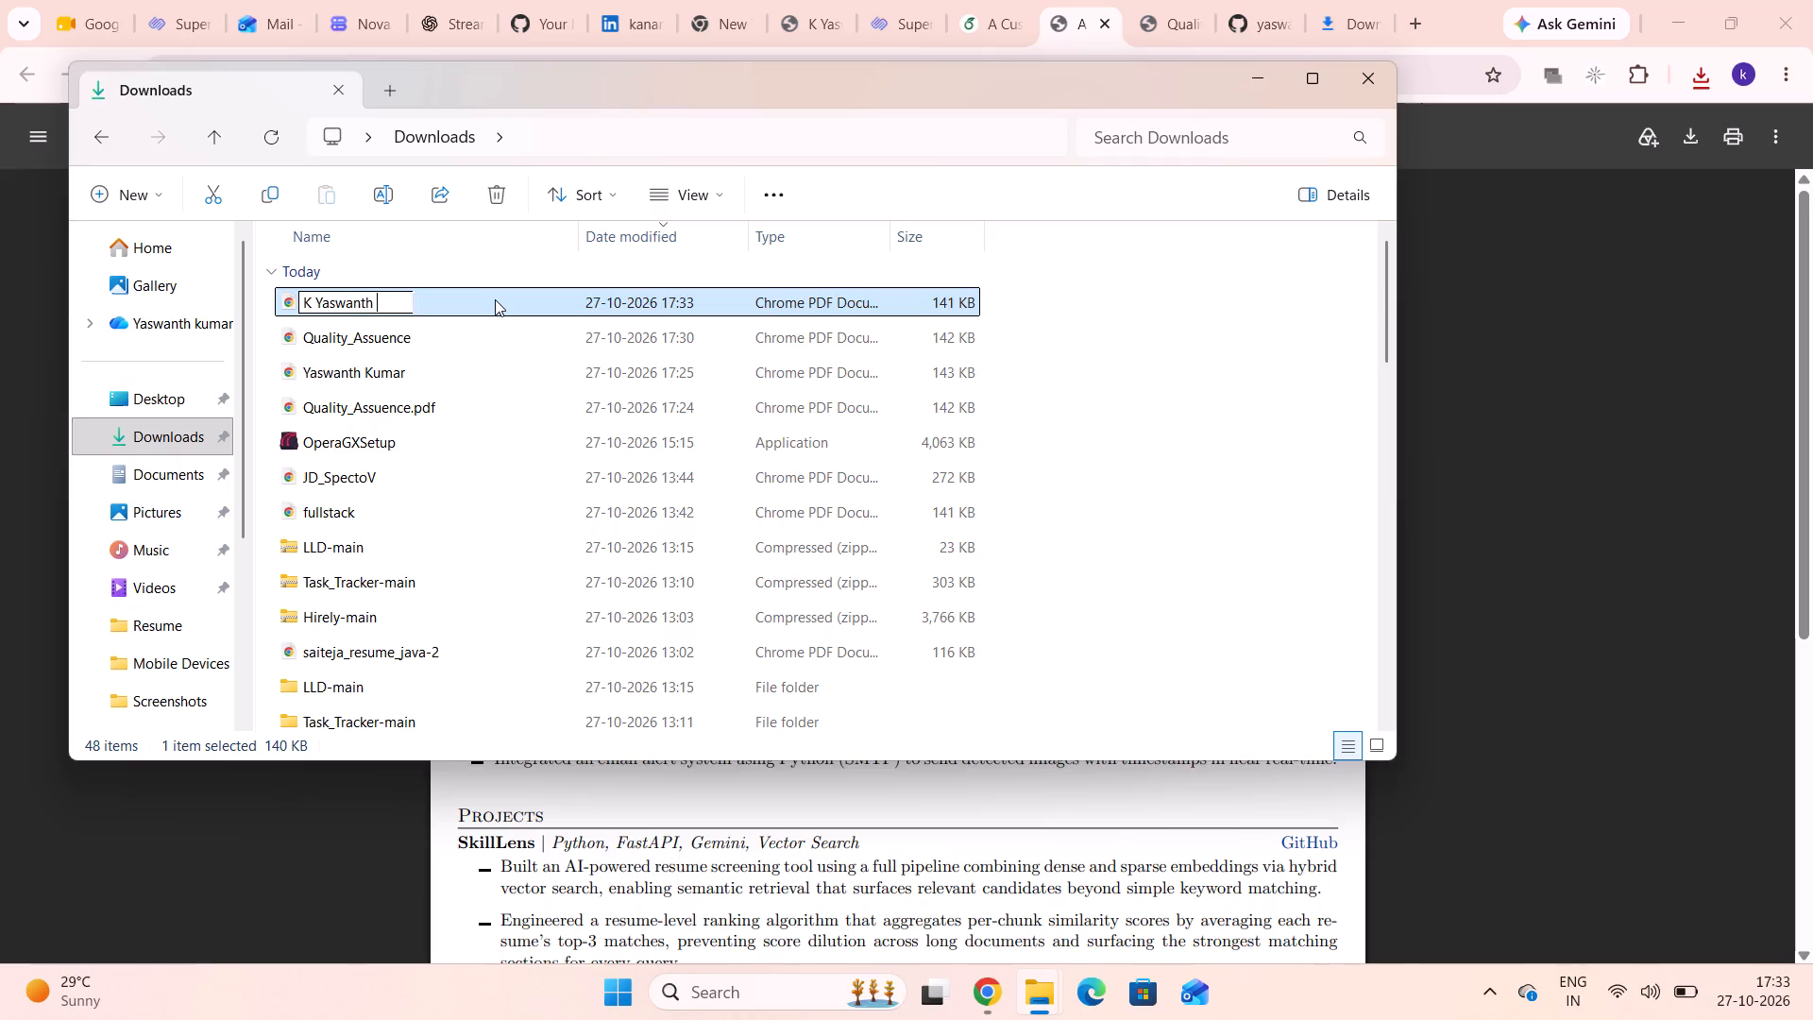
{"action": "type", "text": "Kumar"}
{"action": "double_click", "coordinate": [495, 299]}
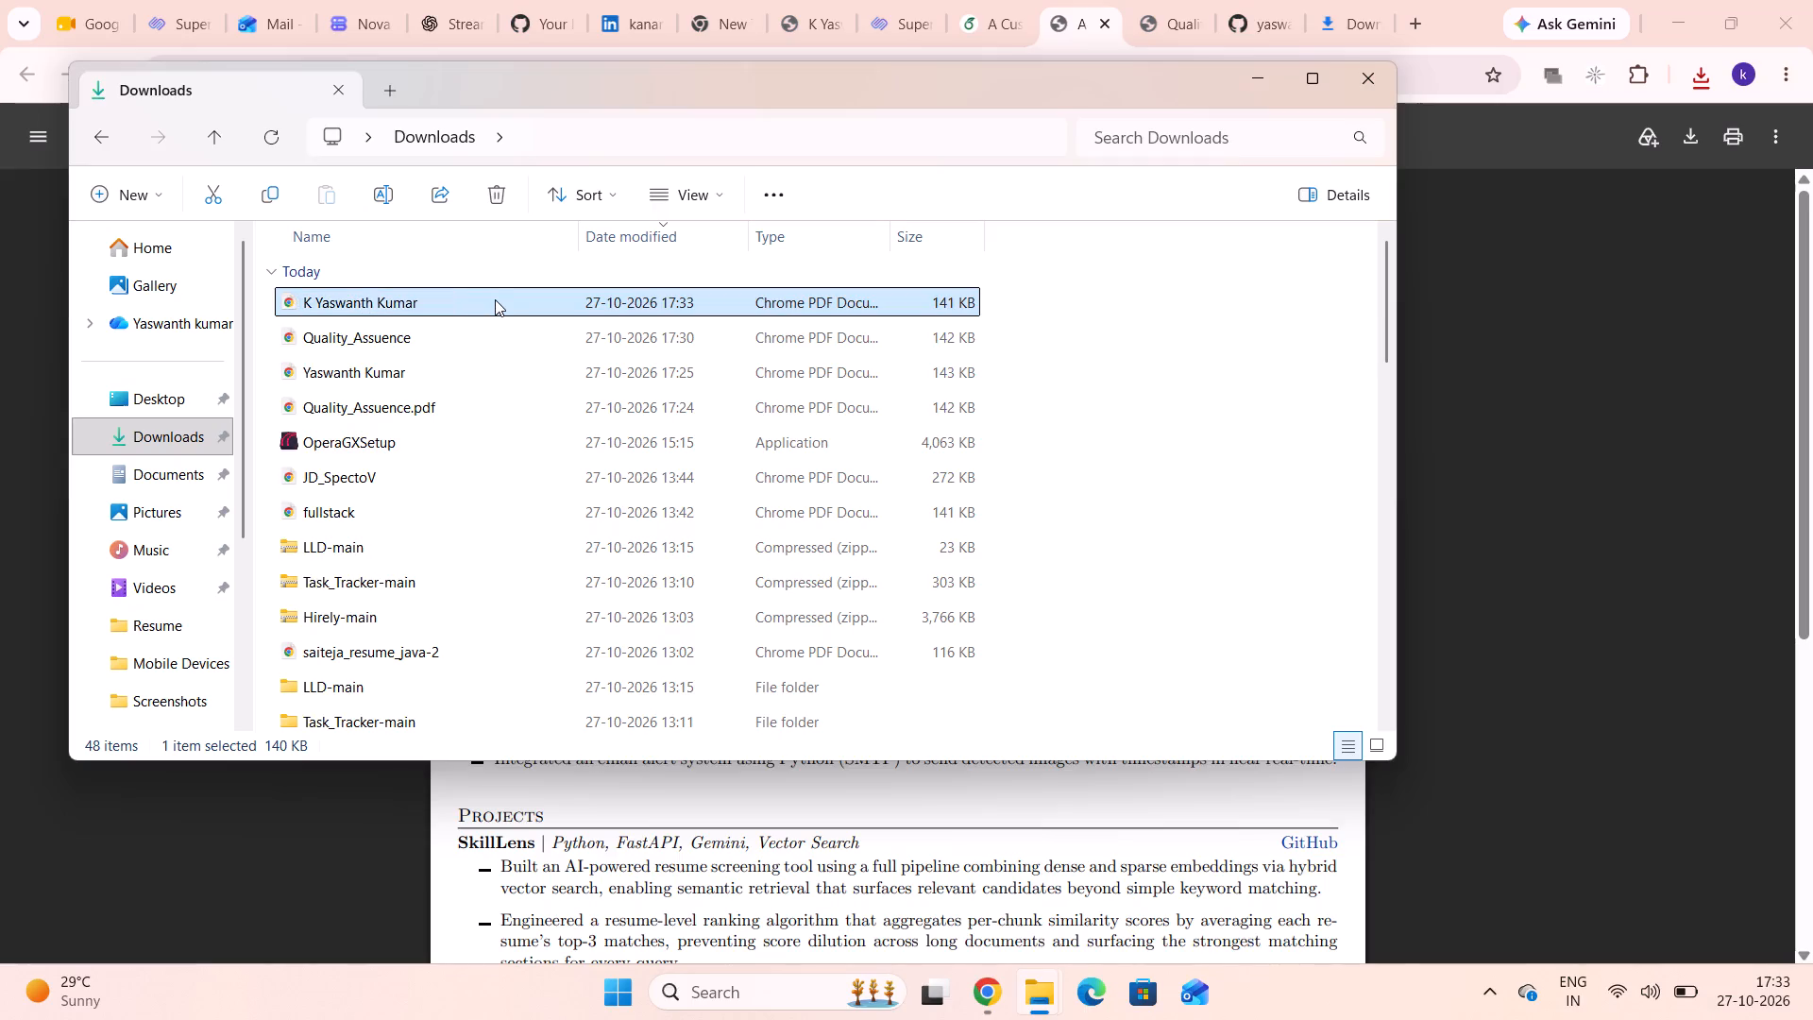
Open the renamed resume PDF and review its experience, projects, certifications and achievements.
{"action": "double_click", "coordinate": [495, 299]}
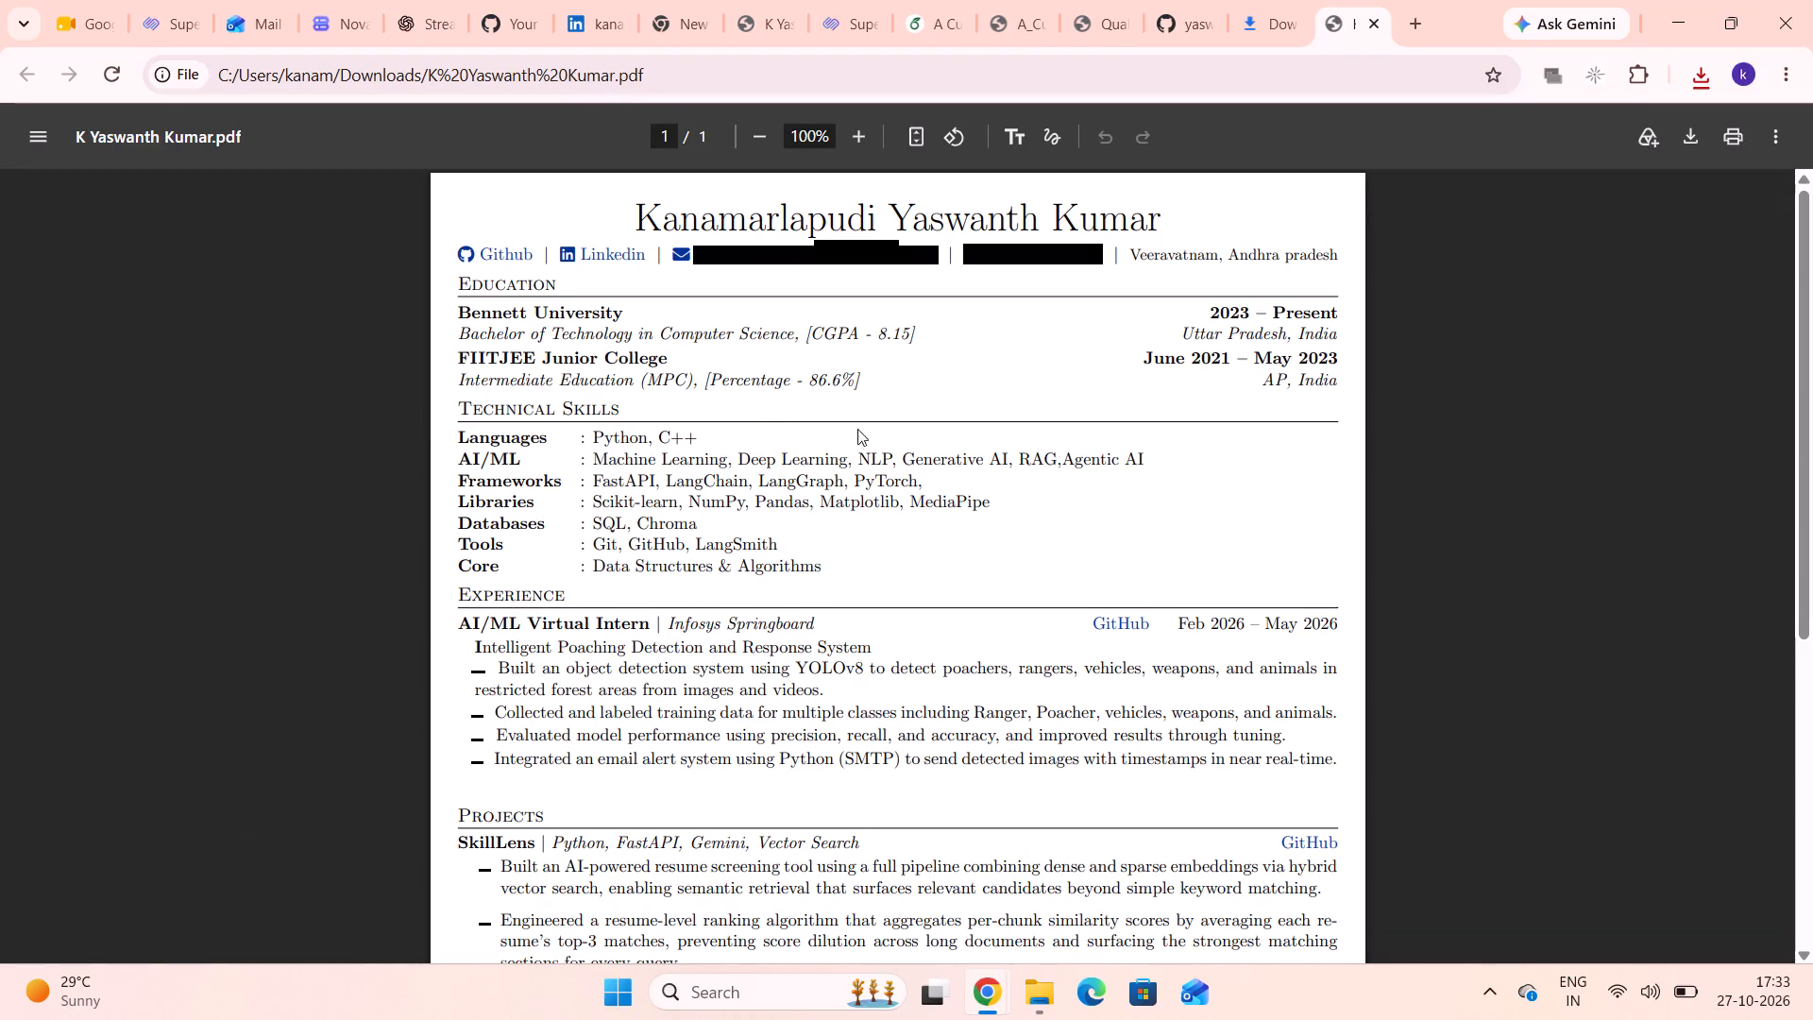
{"action": "scroll", "coordinate": [827, 491], "scroll_direction": "down", "scroll_amount": 1}
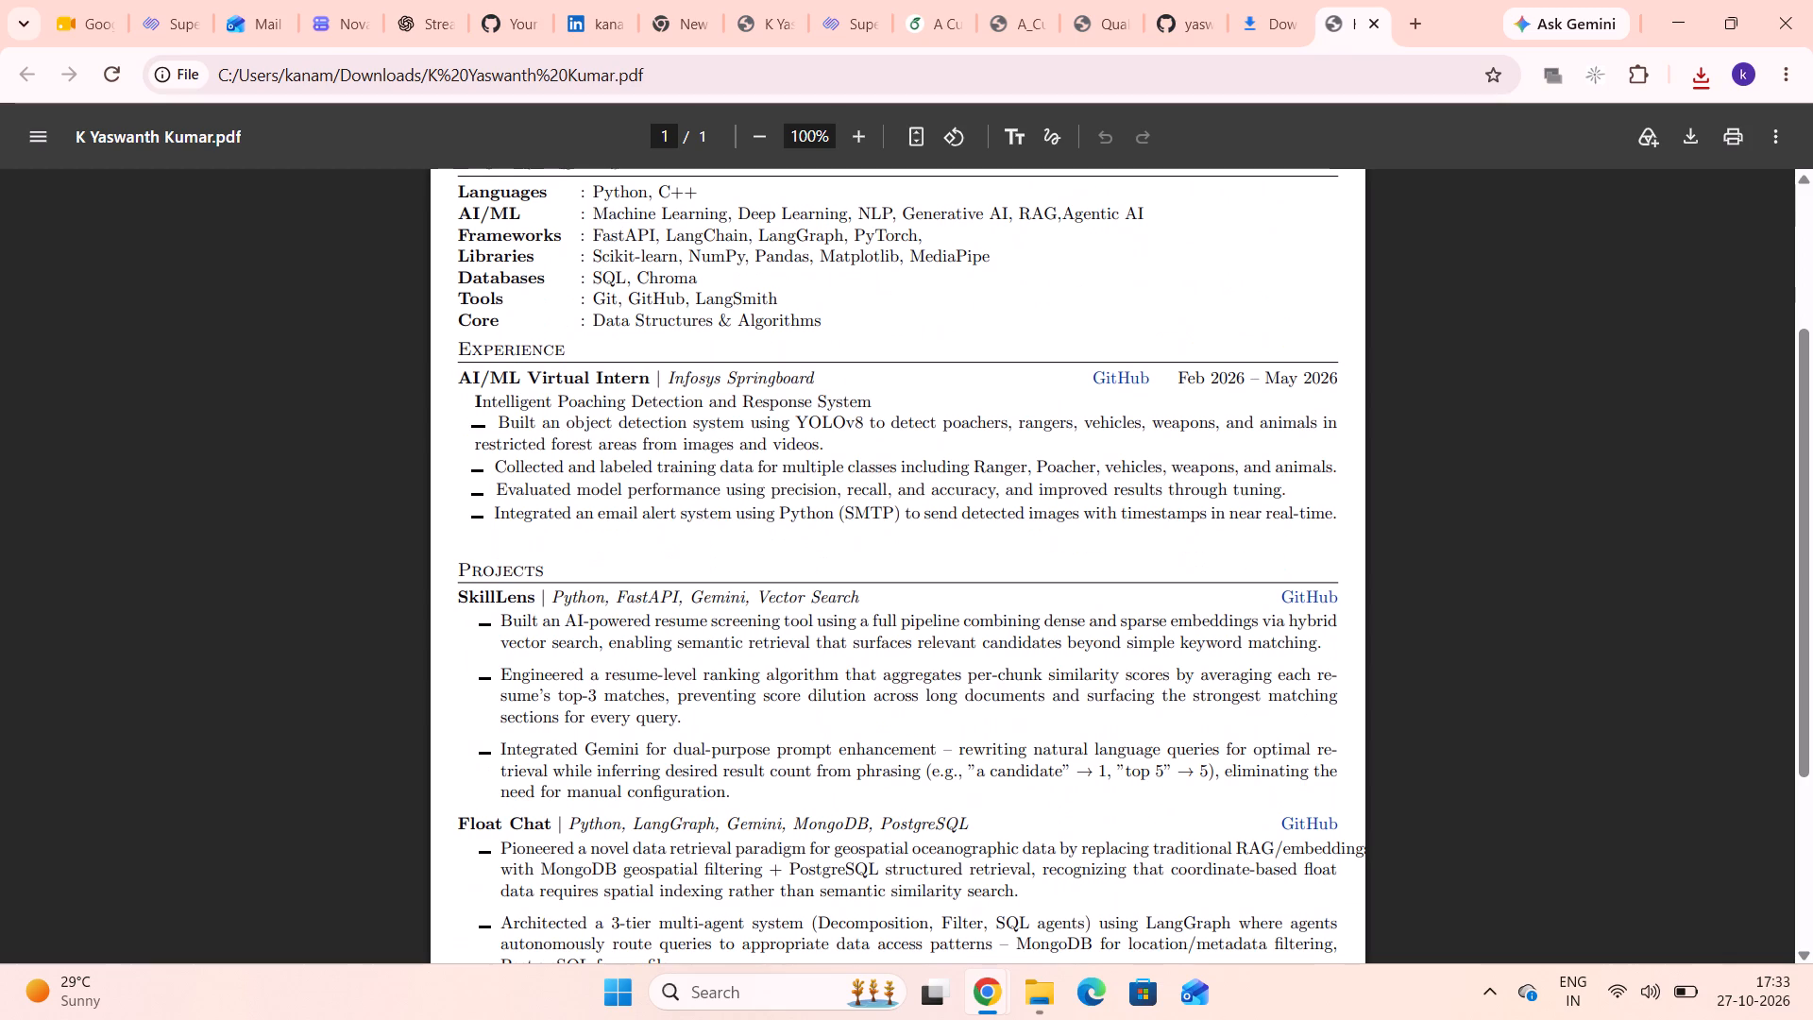
{"action": "scroll", "coordinate": [827, 491], "scroll_direction": "down", "scroll_amount": 1}
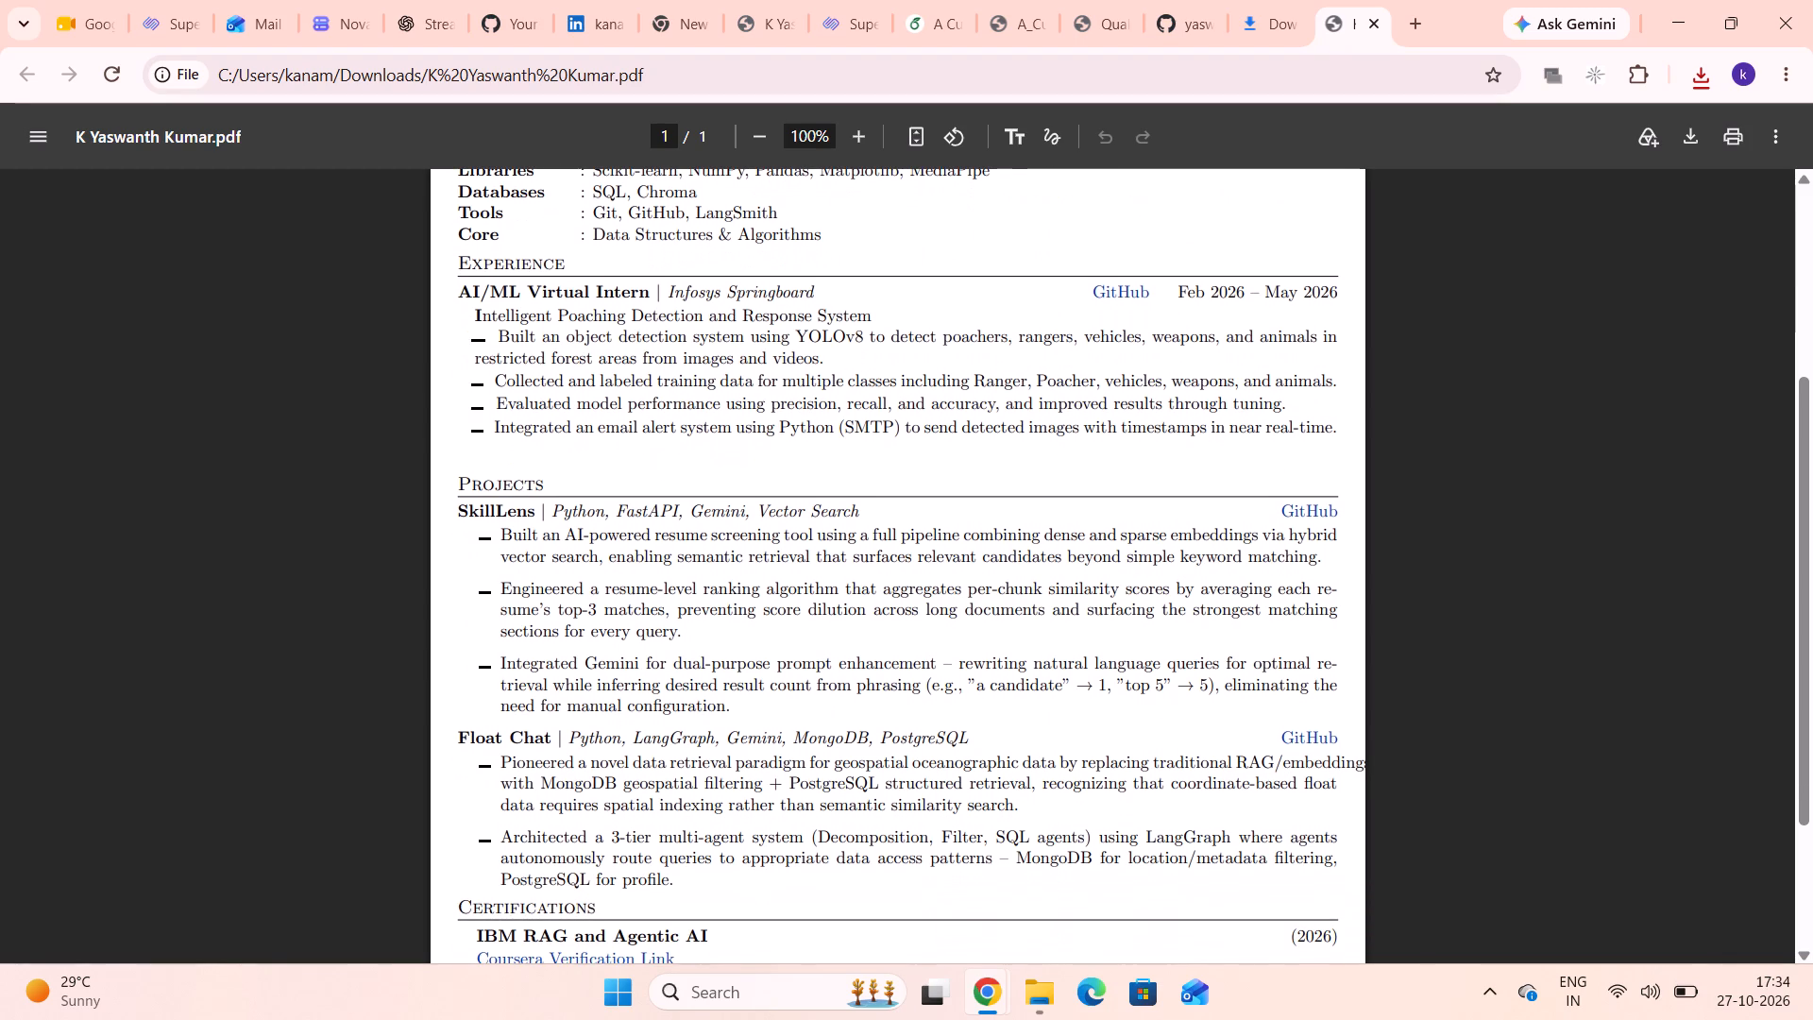
{"action": "scroll", "coordinate": [827, 491], "scroll_direction": "down", "scroll_amount": 1}
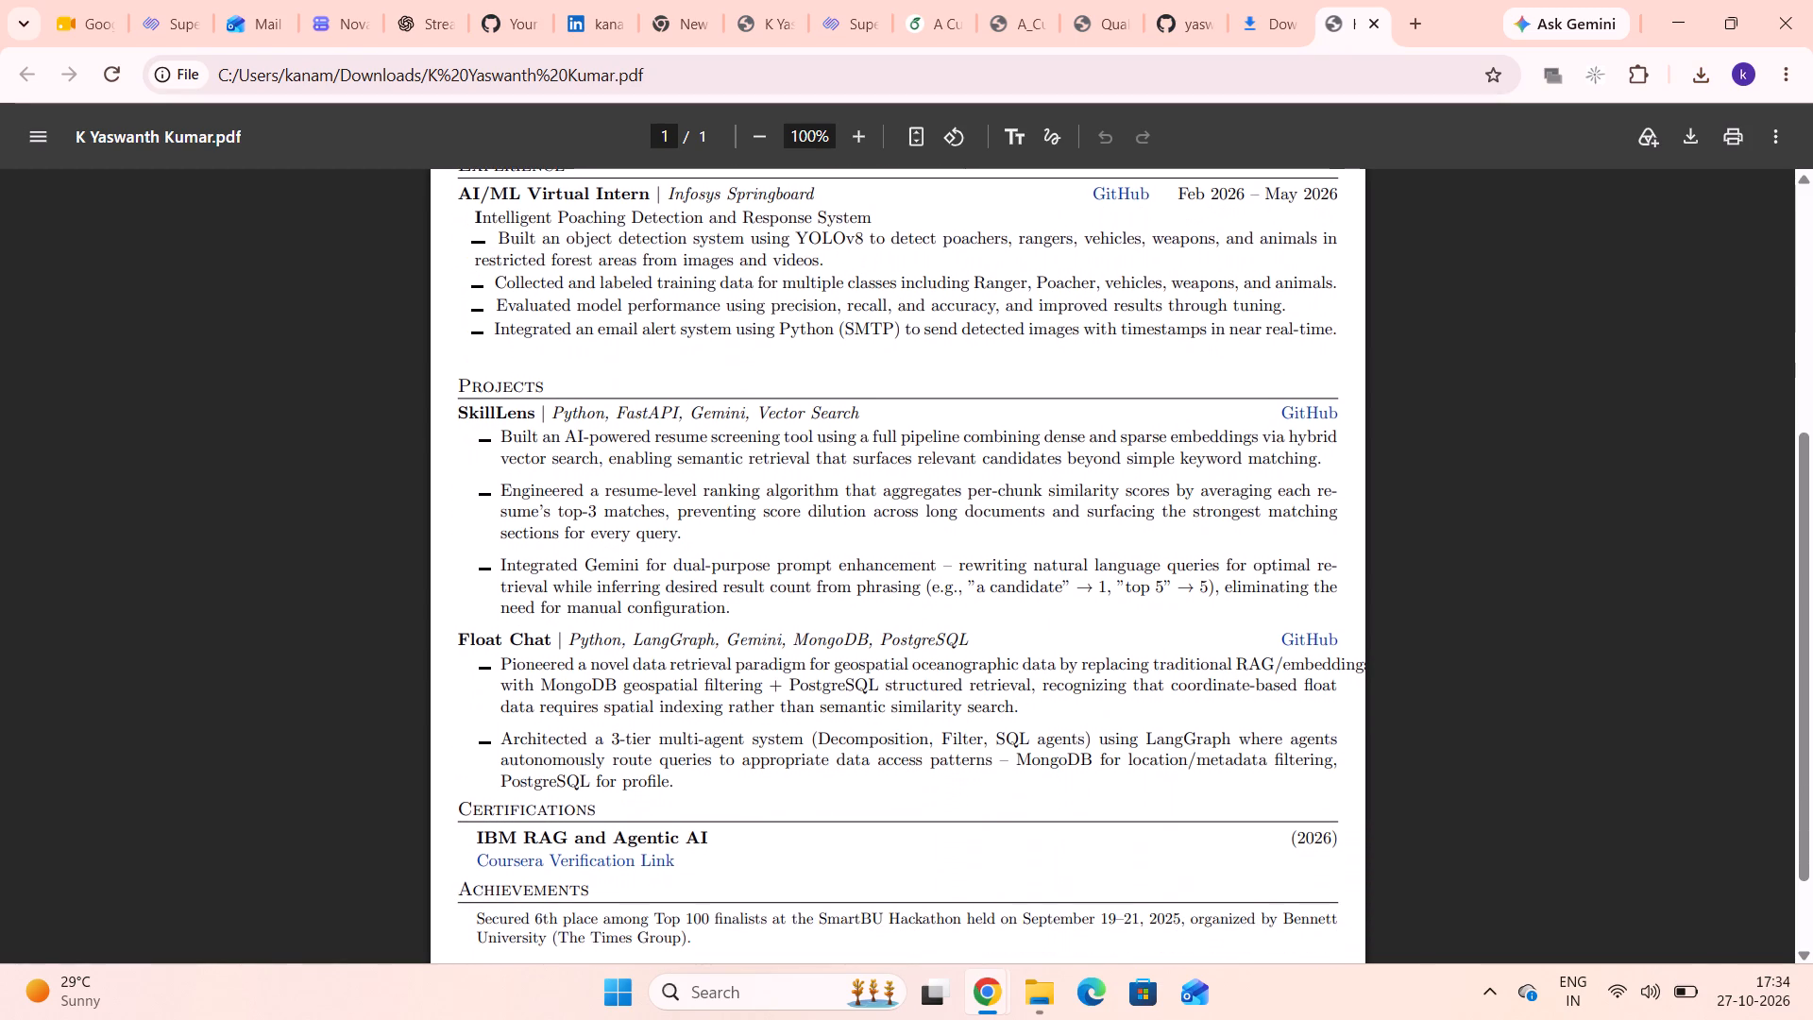
Switch to the Superset profile, close the resume preview, and attach the renamed PDF from Downloads to a new My Documents upload.
{"action": "left_click", "coordinate": [850, 18]}
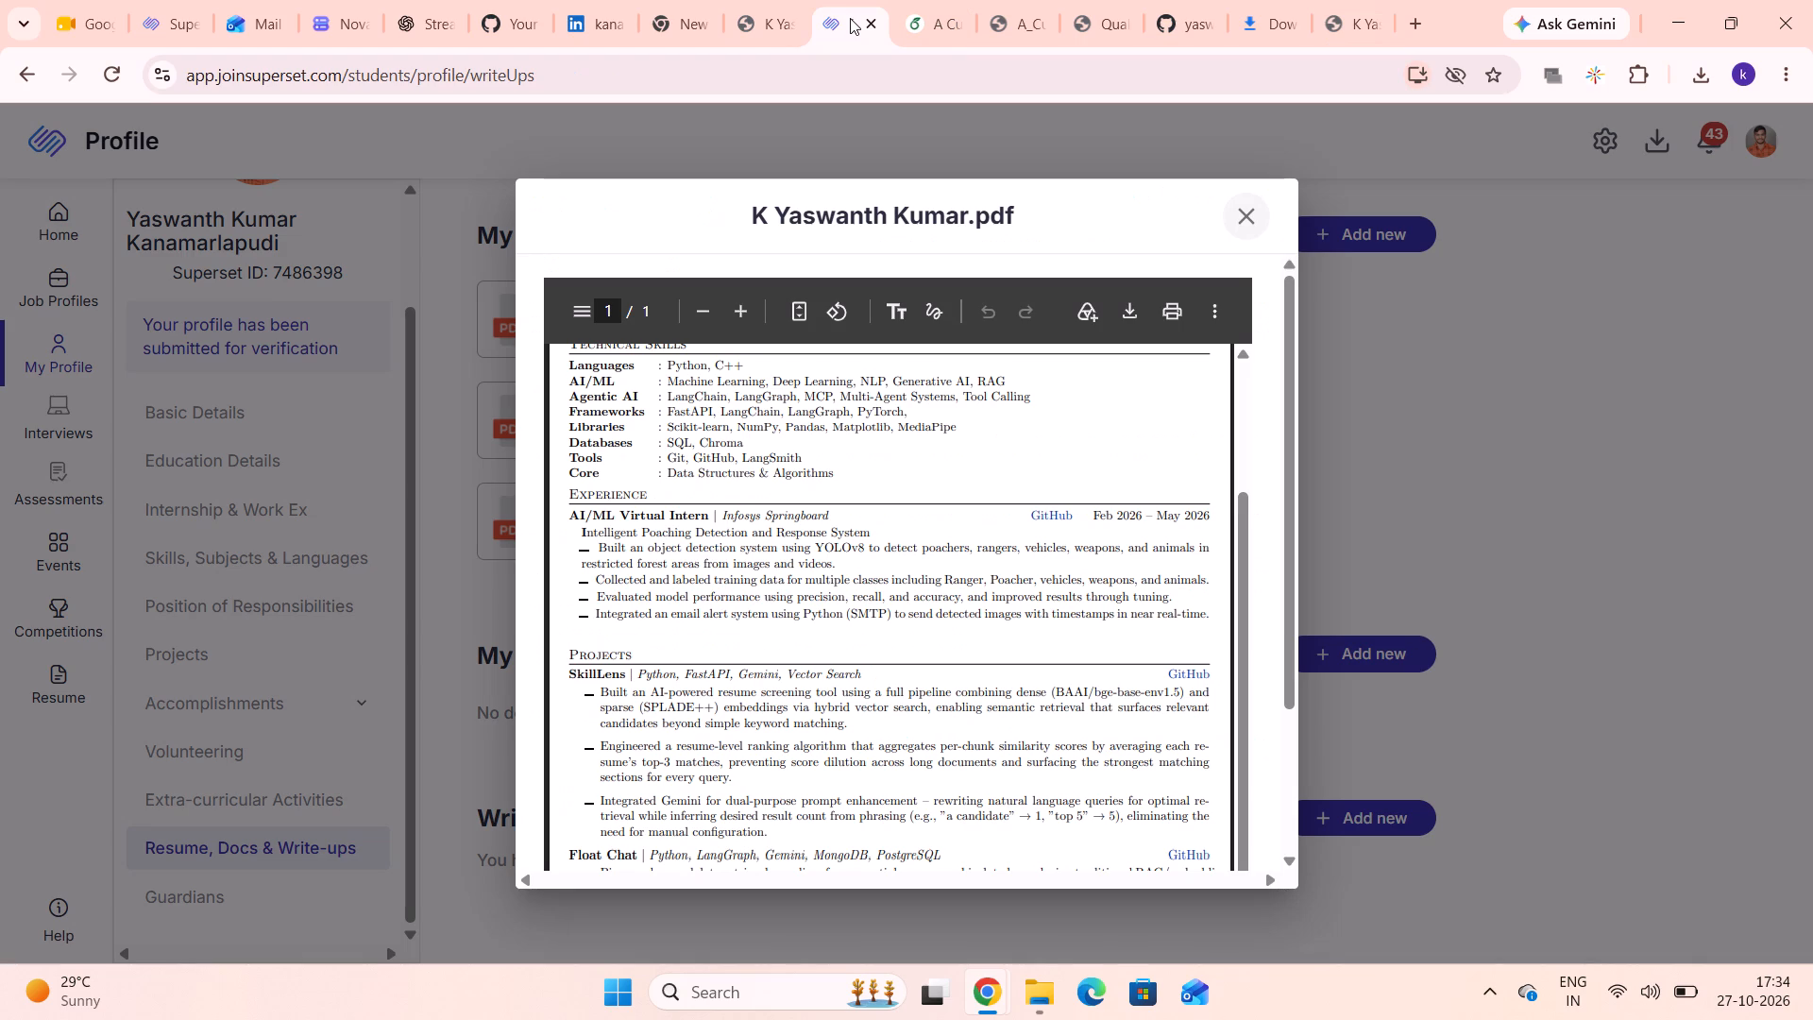
{"action": "left_click", "coordinate": [1246, 230]}
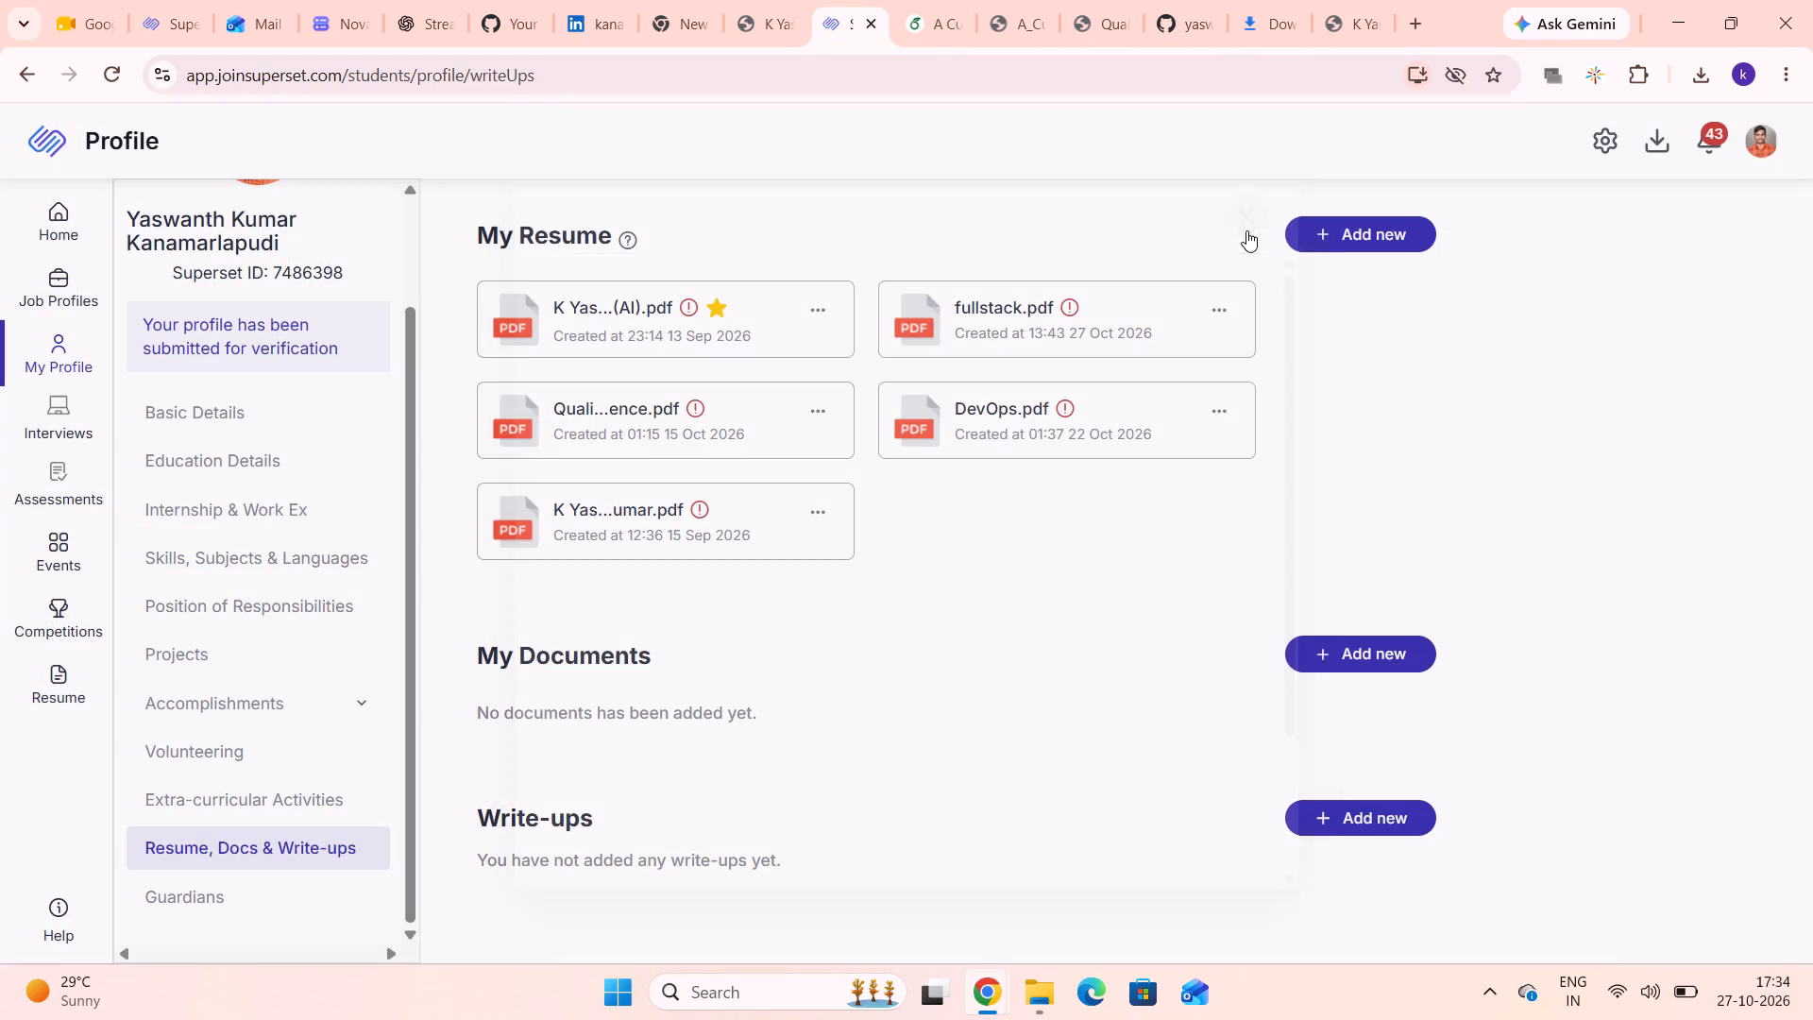
{"action": "left_click", "coordinate": [1345, 657]}
{"action": "left_click", "coordinate": [900, 535]}
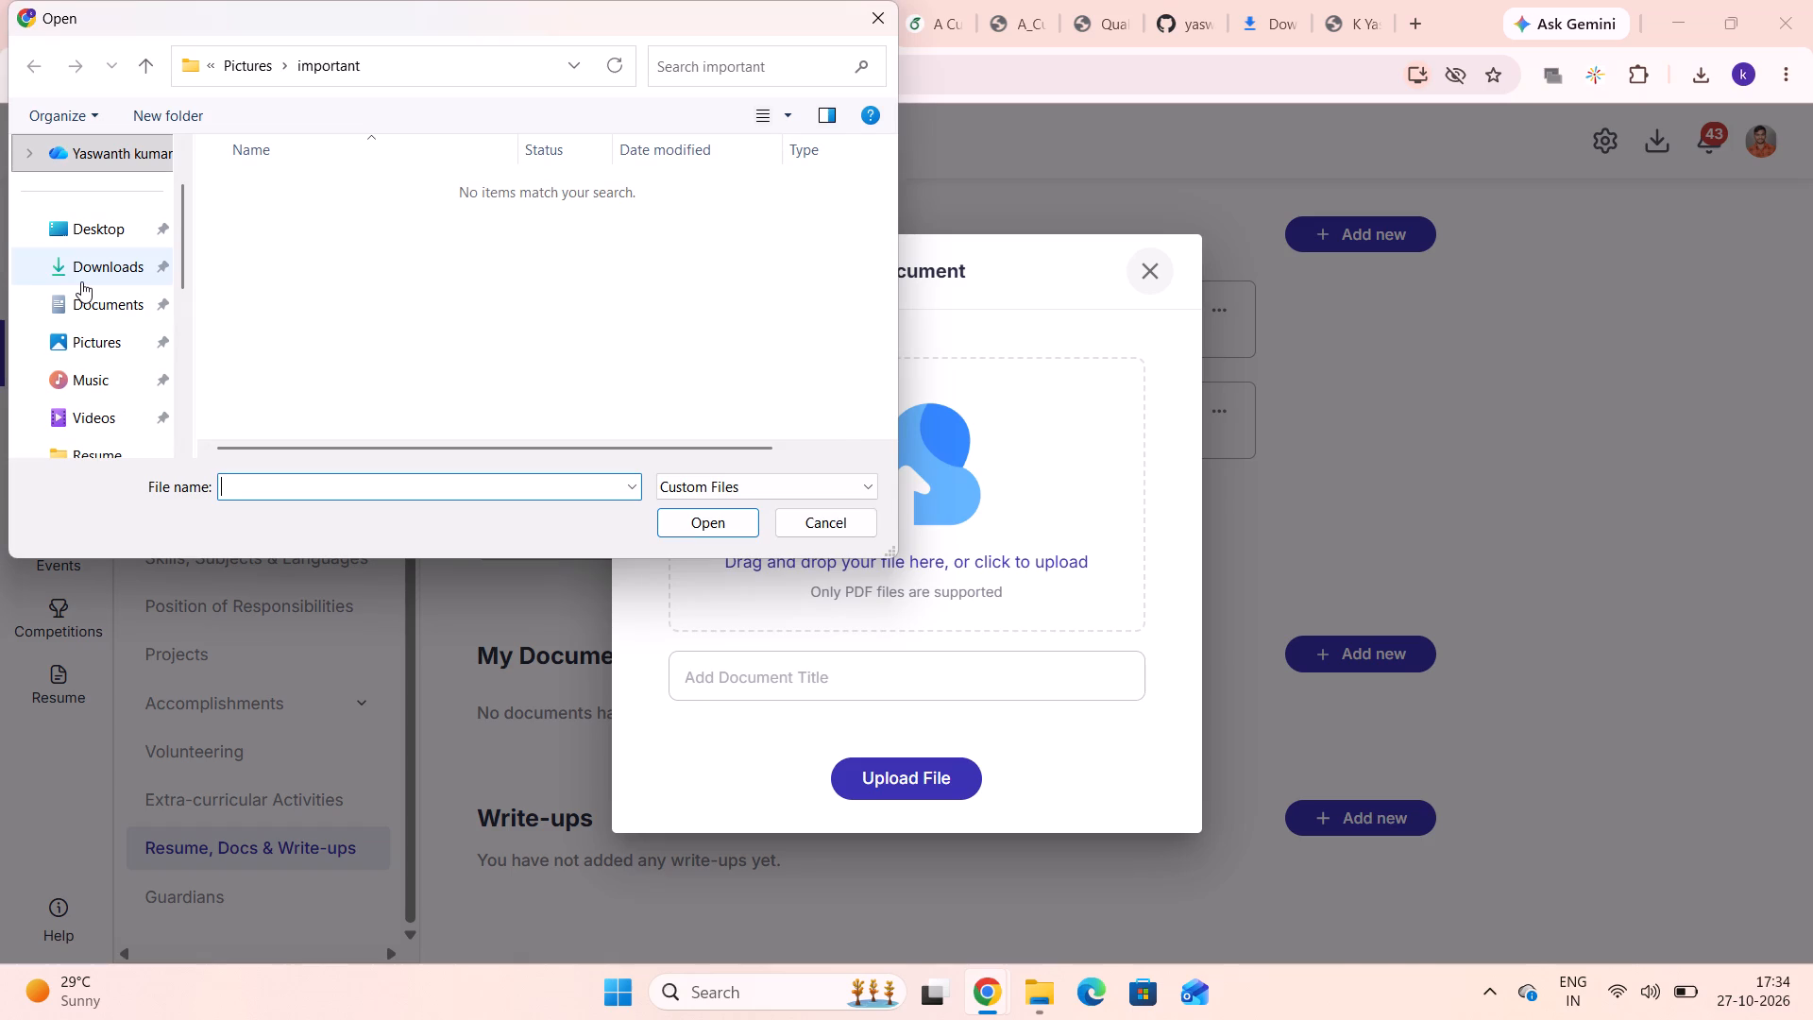
{"action": "left_click", "coordinate": [81, 281]}
{"action": "left_click", "coordinate": [263, 212]}
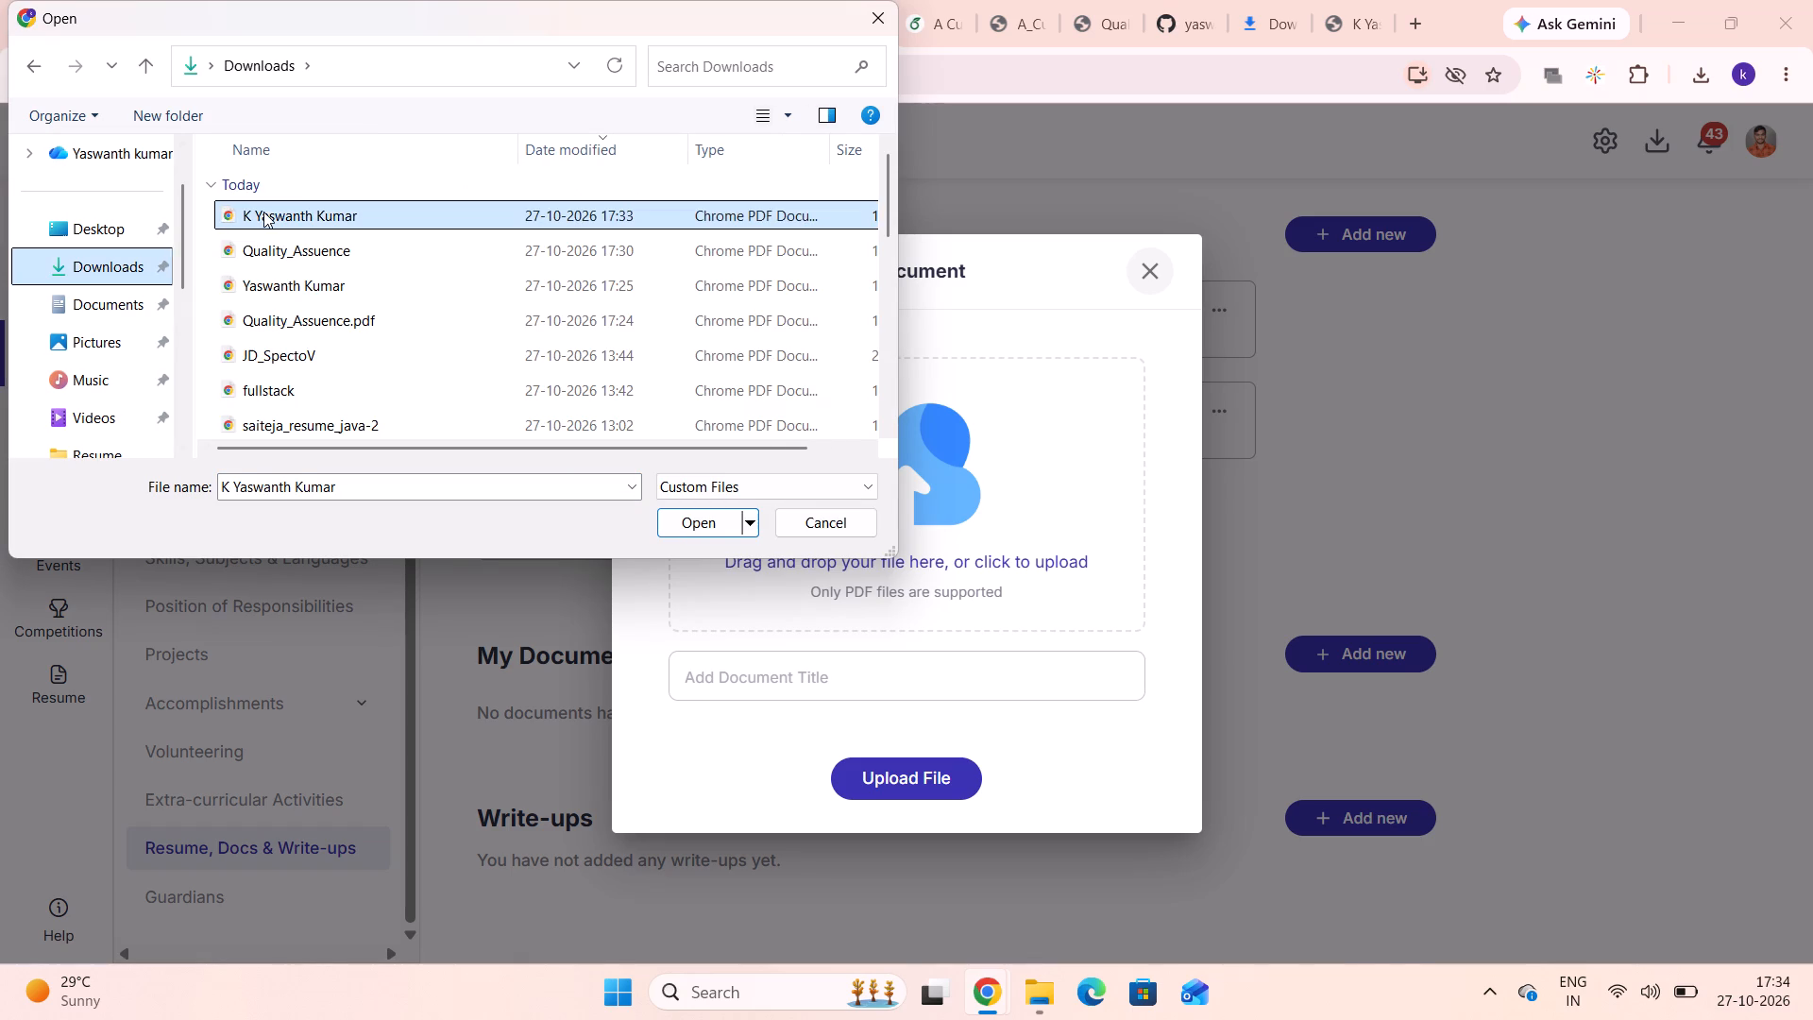
{"action": "left_click", "coordinate": [712, 521]}
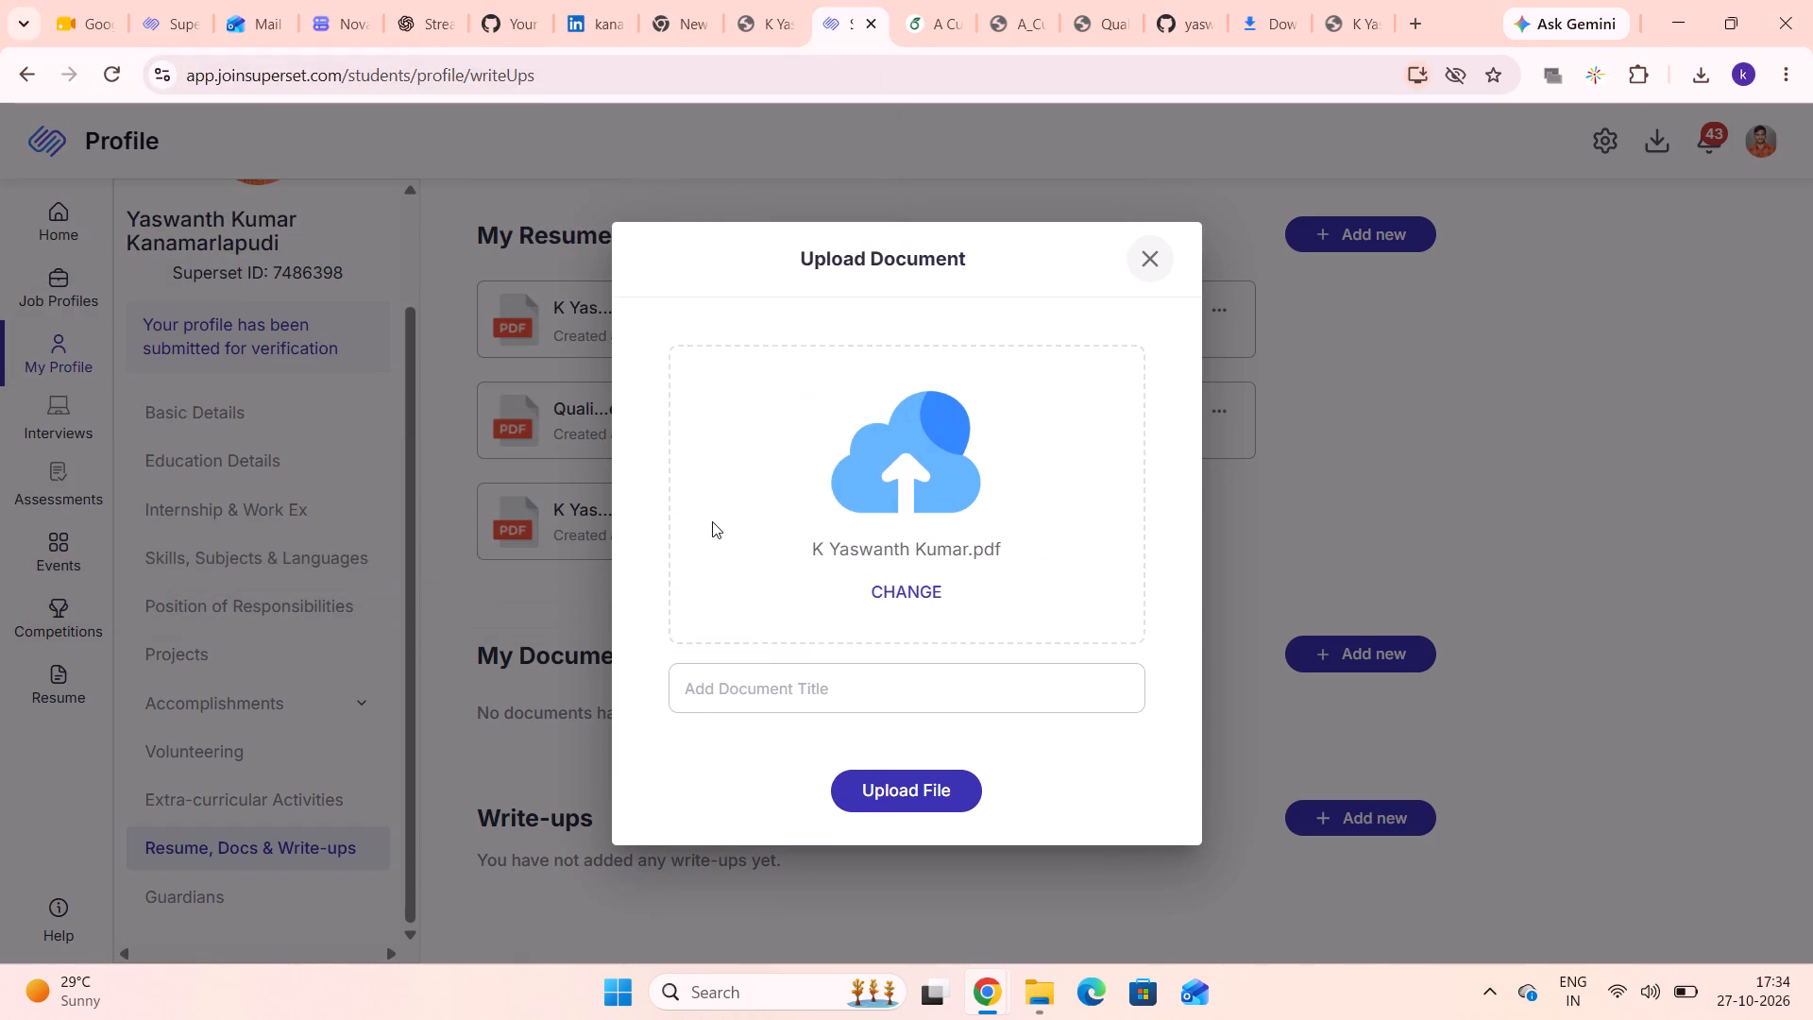